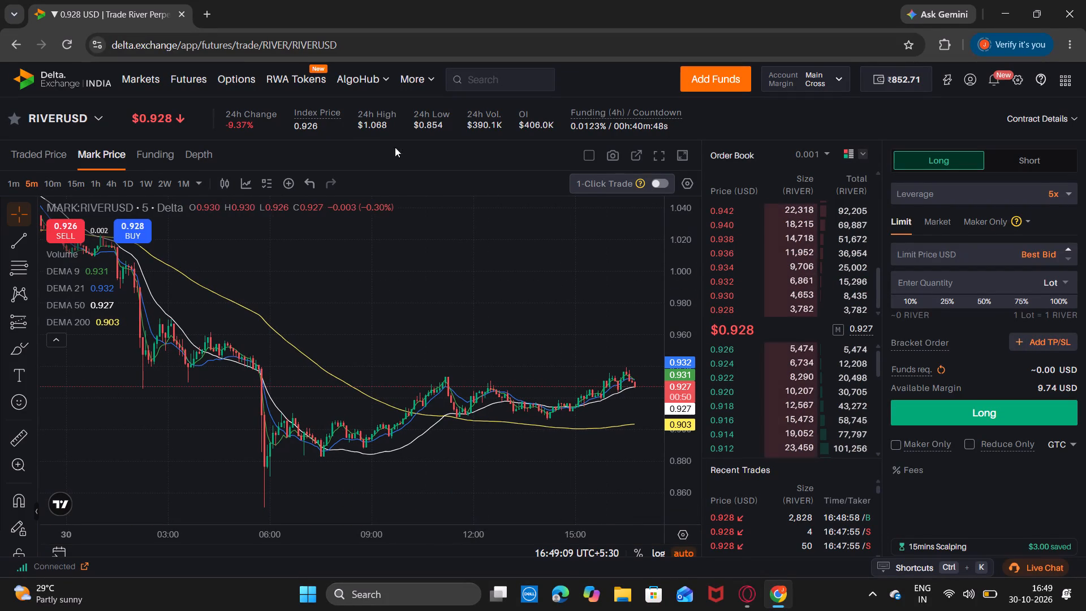
Open the Bitcoin perpetual (BTCUSD) chart from the futures markets list and show it full screen.
{"action": "left_click", "coordinate": [141, 78]}
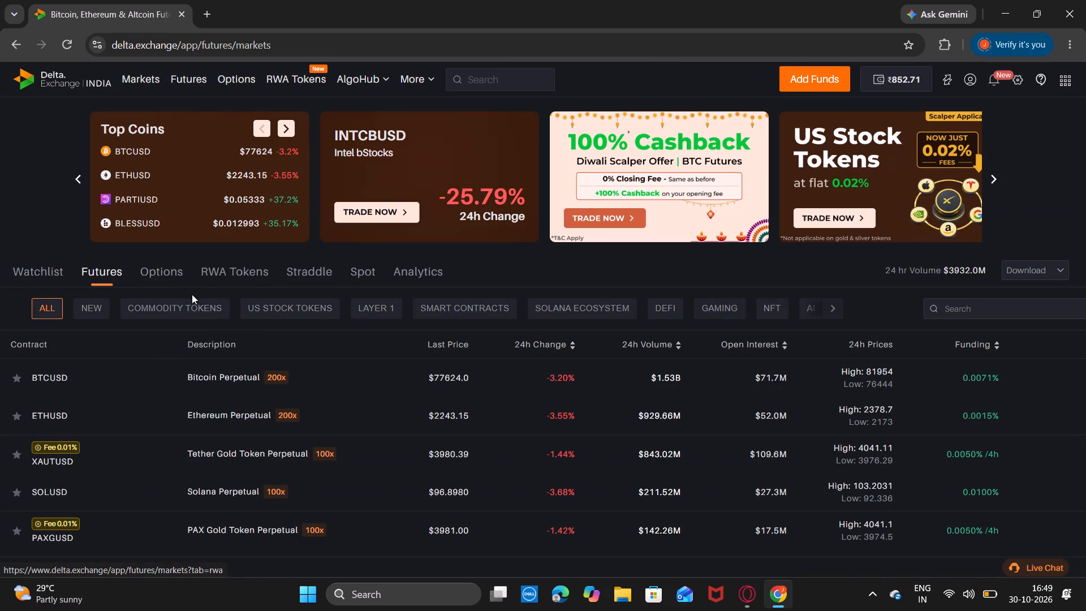
{"action": "left_click", "coordinate": [200, 391]}
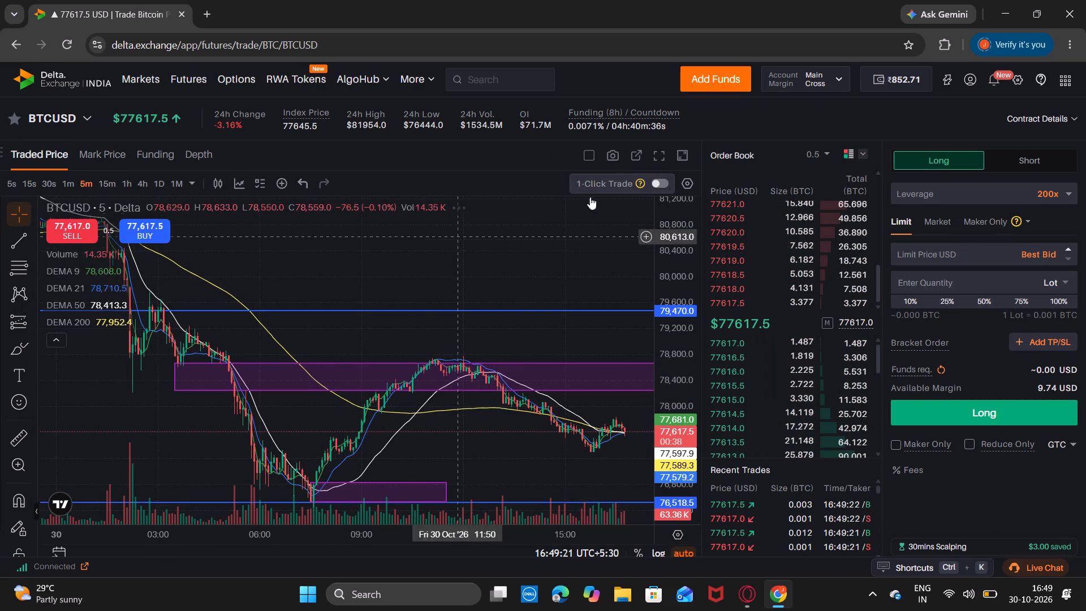
{"action": "left_click", "coordinate": [652, 153]}
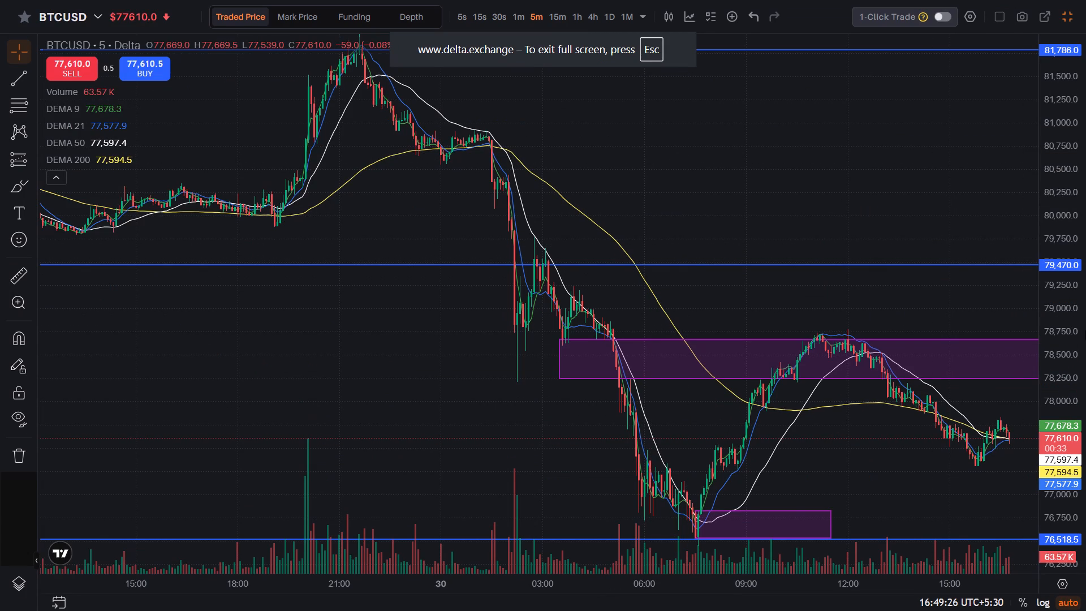
Examine recent BTCUSD price action on the 5-minute chart around the marked zones and horizontal levels.
{"action": "scroll", "coordinate": [1059, 343], "scroll_direction": "down", "scroll_amount": 7}
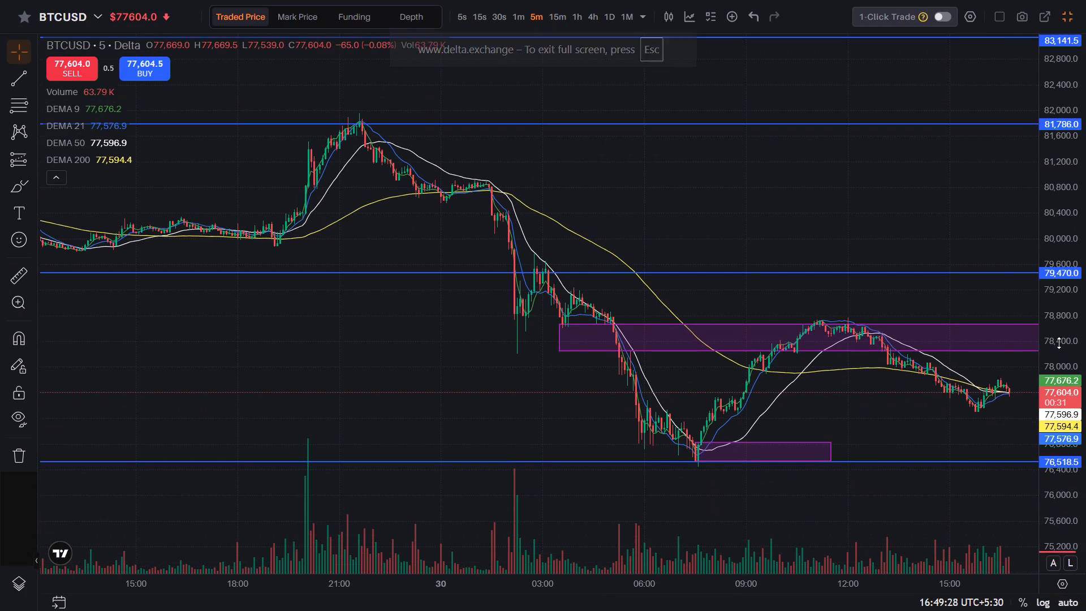
{"action": "scroll", "coordinate": [899, 401], "scroll_direction": "left", "scroll_amount": 5}
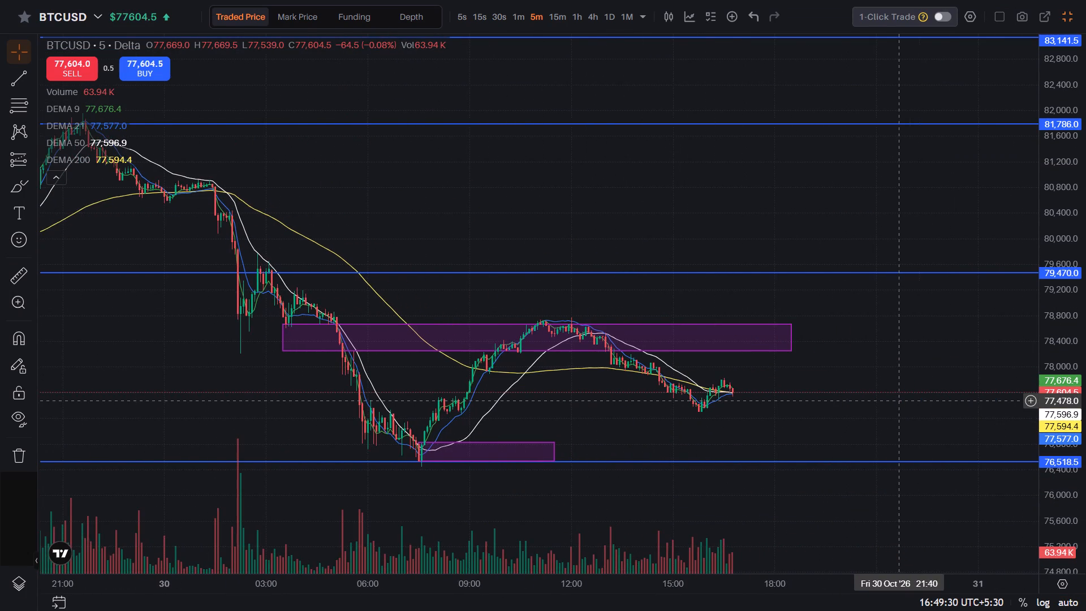
{"action": "scroll", "coordinate": [1078, 369], "scroll_direction": "up", "scroll_amount": 2}
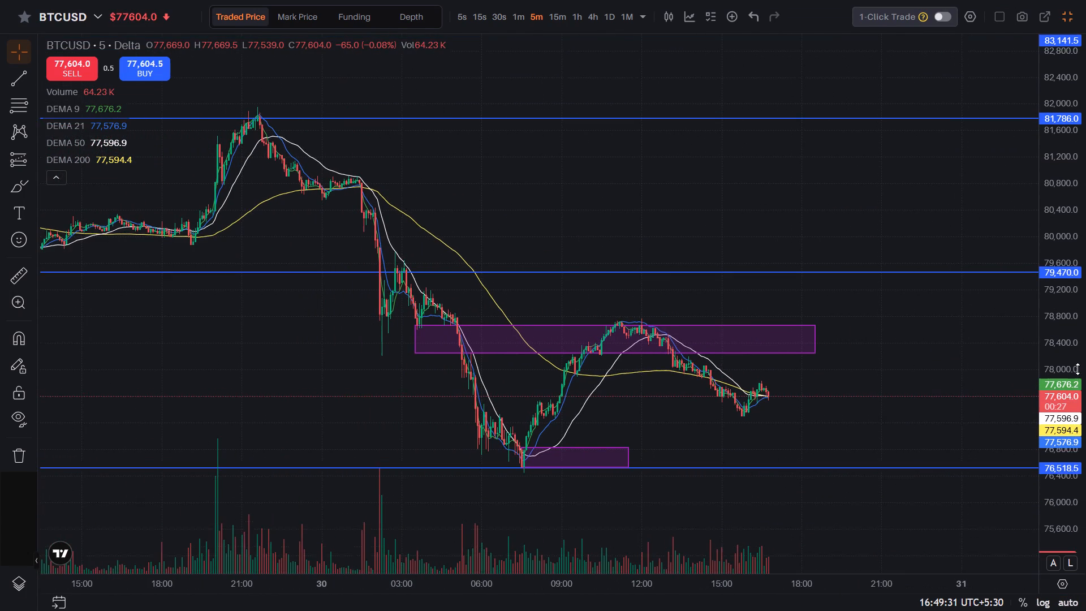
{"action": "scroll", "coordinate": [1078, 369], "scroll_direction": "up", "scroll_amount": 2}
{"action": "left_click_drag", "start_coordinate": [1006, 438], "coordinate": [904, 267]}
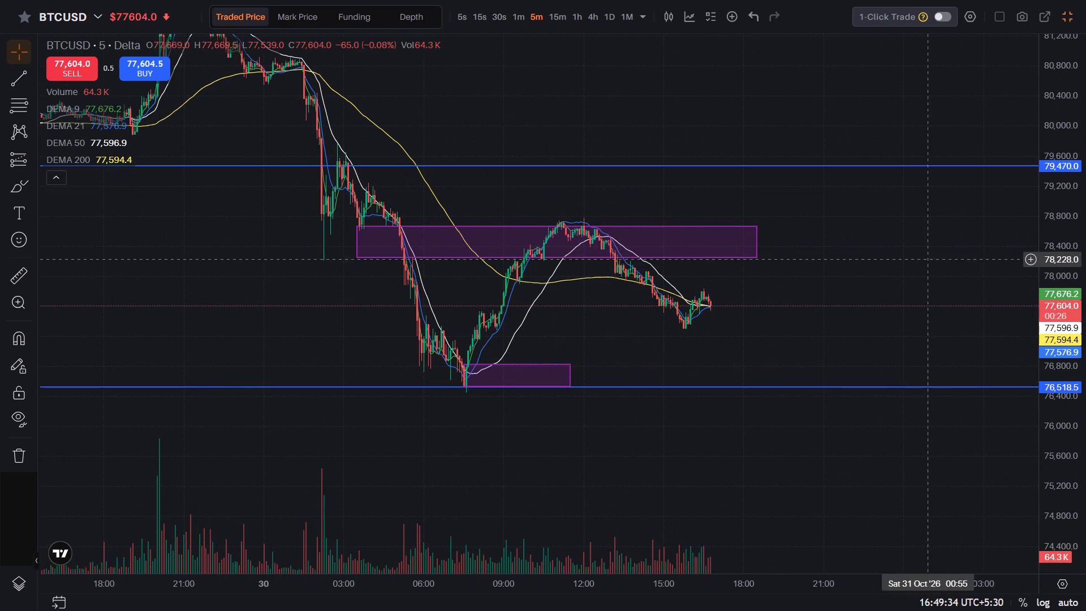
{"action": "scroll", "coordinate": [1070, 214], "scroll_direction": "up", "scroll_amount": 5}
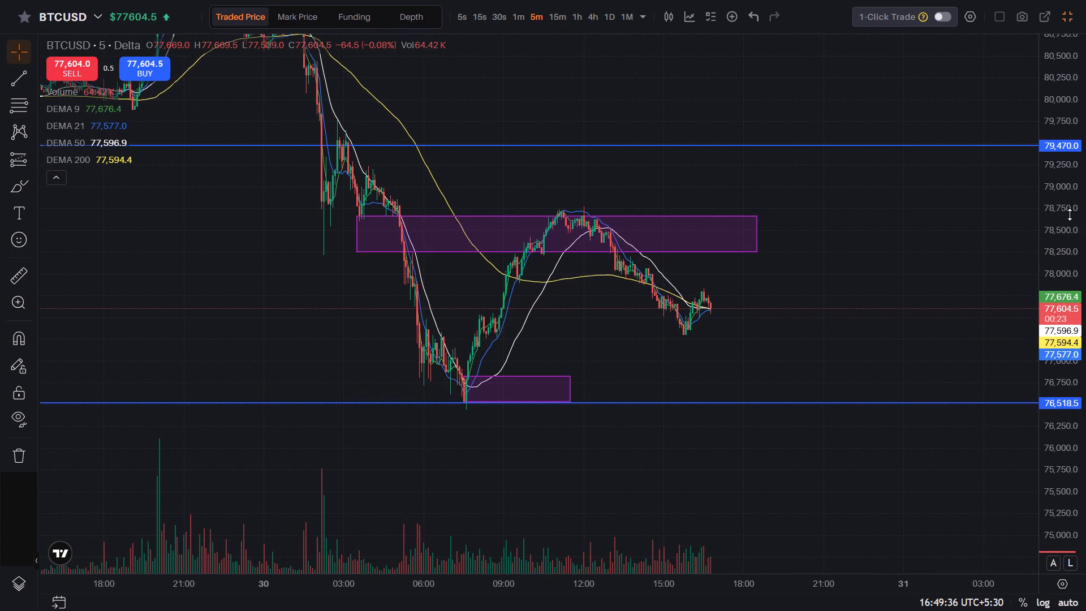
{"action": "scroll", "coordinate": [1070, 214], "scroll_direction": "up", "scroll_amount": 2}
{"action": "scroll", "coordinate": [929, 315], "scroll_direction": "right", "scroll_amount": 5}
{"action": "scroll", "coordinate": [929, 315], "scroll_direction": "up", "scroll_amount": 2}
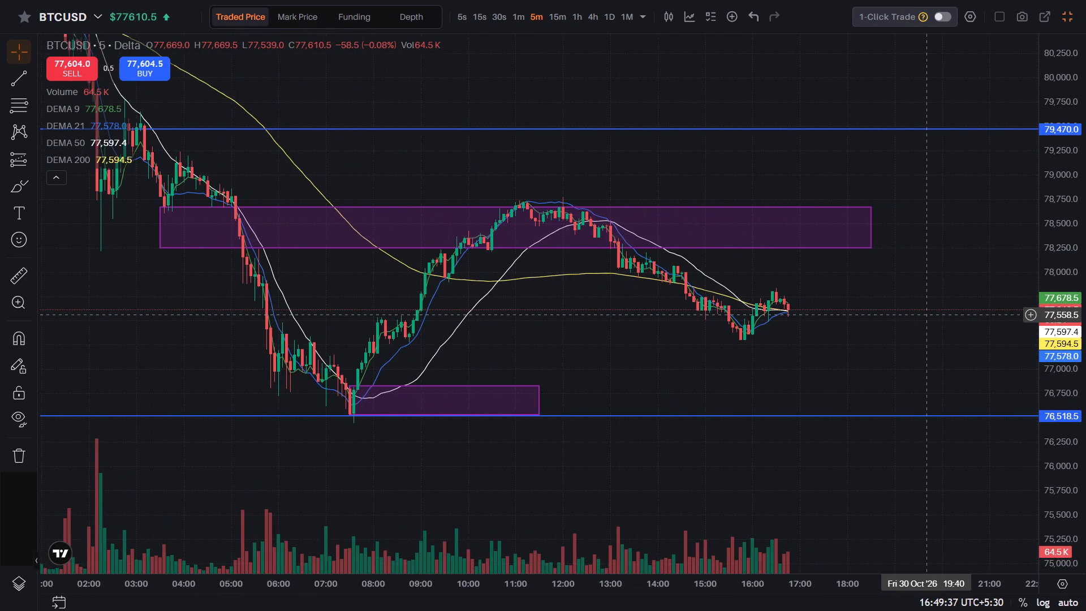
{"action": "scroll", "coordinate": [929, 315], "scroll_direction": "up", "scroll_amount": 1}
{"action": "scroll", "coordinate": [929, 315], "scroll_direction": "down", "scroll_amount": 2}
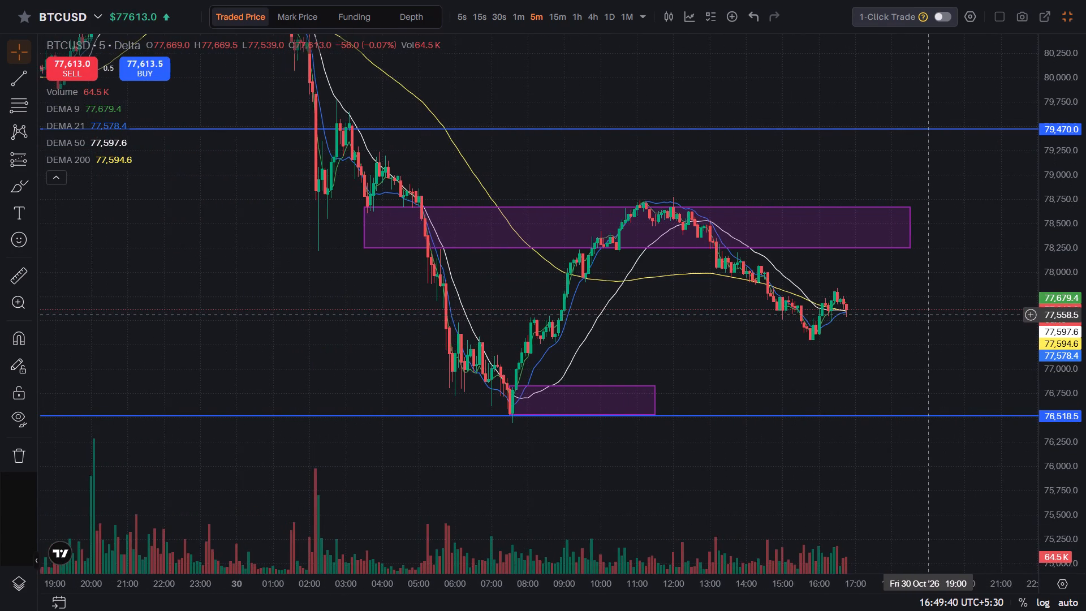
{"action": "scroll", "coordinate": [929, 315], "scroll_direction": "down", "scroll_amount": 1}
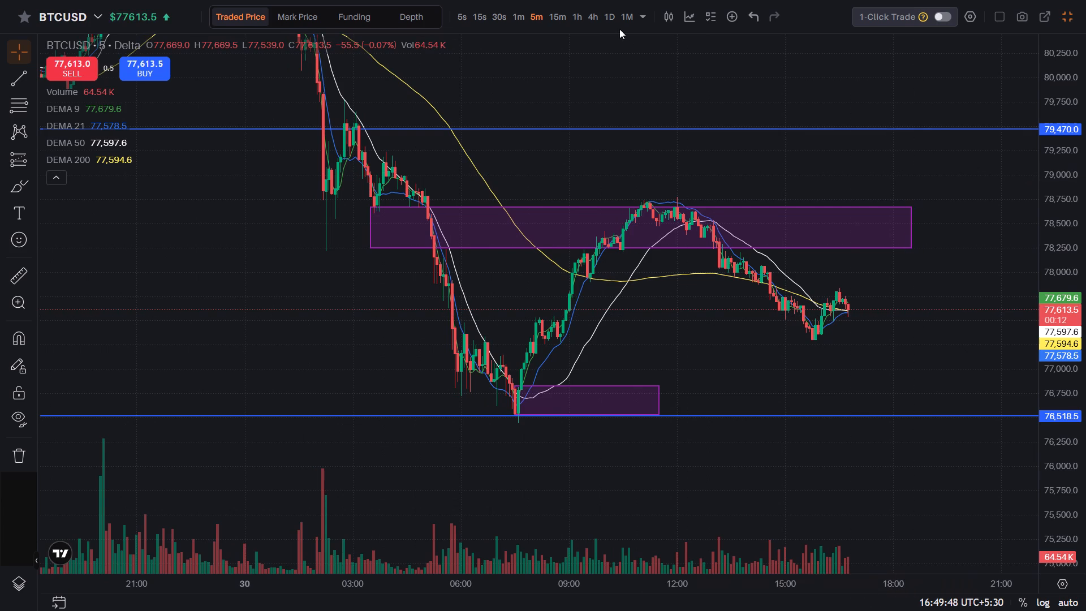
Switch the BTCUSD chart to the 1-hour timeframe and examine the price structure against the marked levels.
{"action": "left_click", "coordinate": [580, 15]}
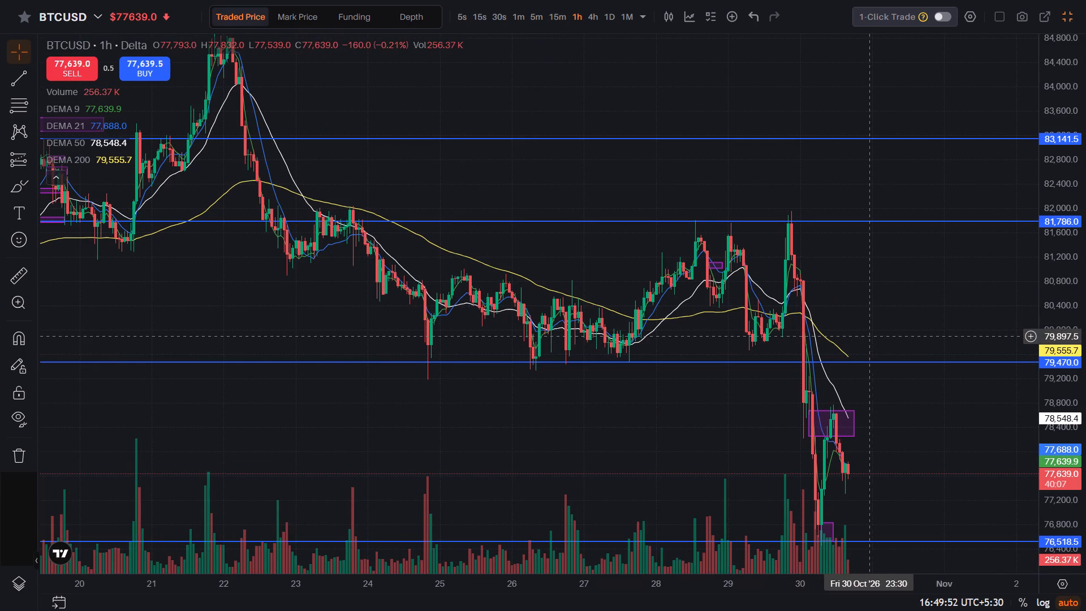
{"action": "scroll", "coordinate": [1053, 384], "scroll_direction": "down", "scroll_amount": 7}
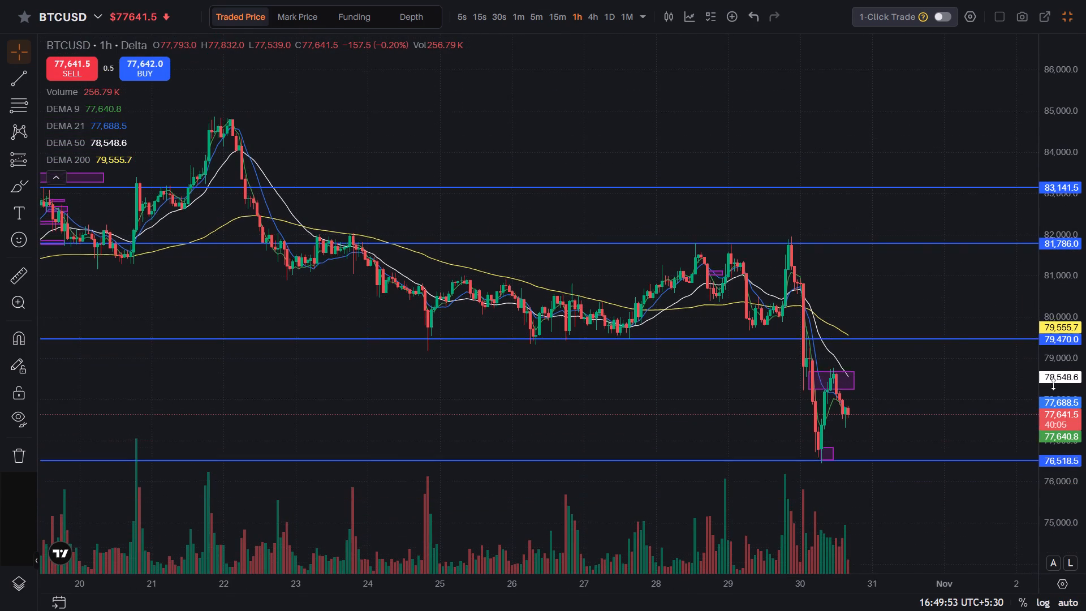
{"action": "scroll", "coordinate": [1053, 384], "scroll_direction": "down", "scroll_amount": 1}
{"action": "scroll", "coordinate": [932, 483], "scroll_direction": "up", "scroll_amount": 5}
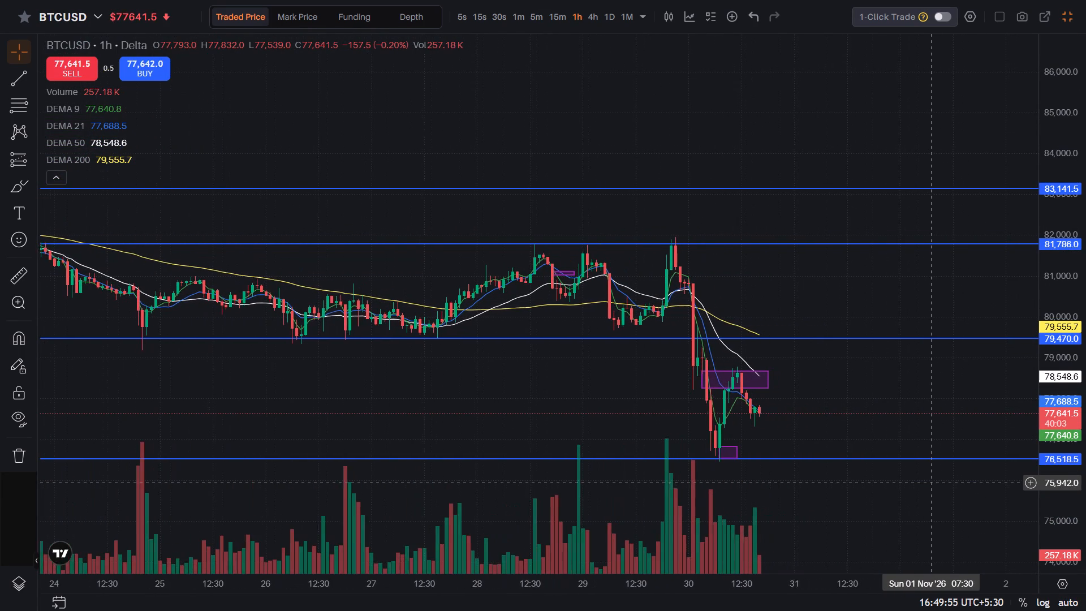
{"action": "scroll", "coordinate": [932, 483], "scroll_direction": "up", "scroll_amount": 1}
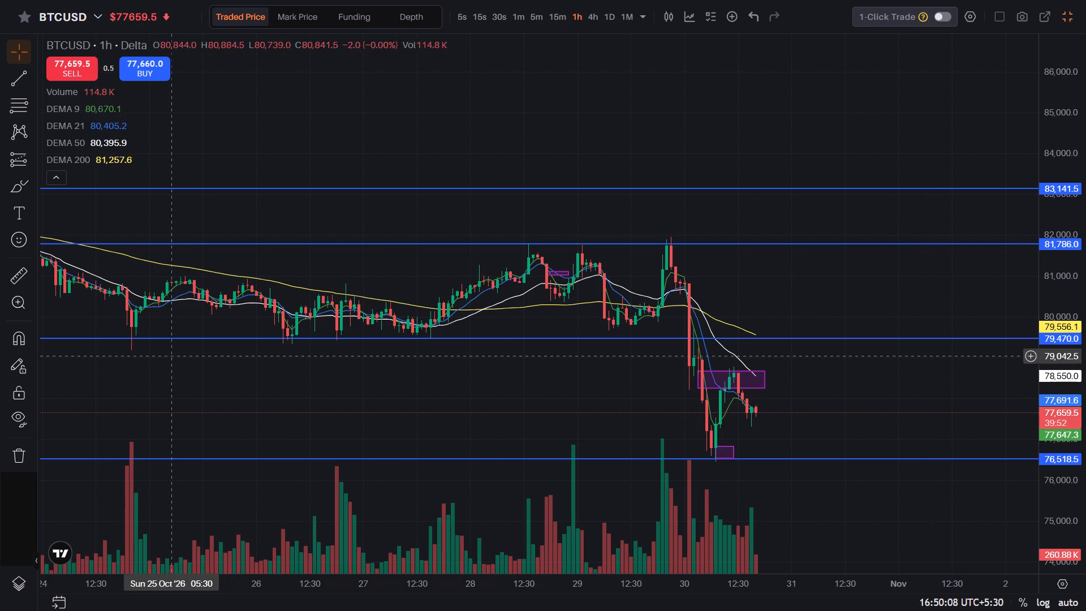
Draw a horizontal line at about 77,328 on the 1-hour chart, at the low of the latest pullback.
{"action": "left_click", "coordinate": [29, 186]}
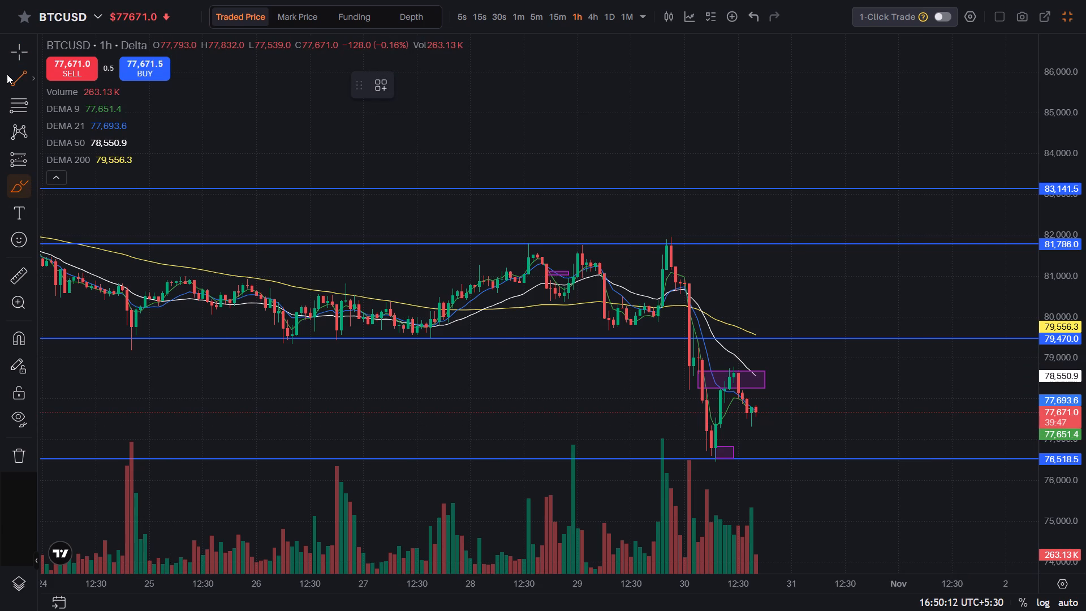
{"action": "left_click", "coordinate": [36, 75]}
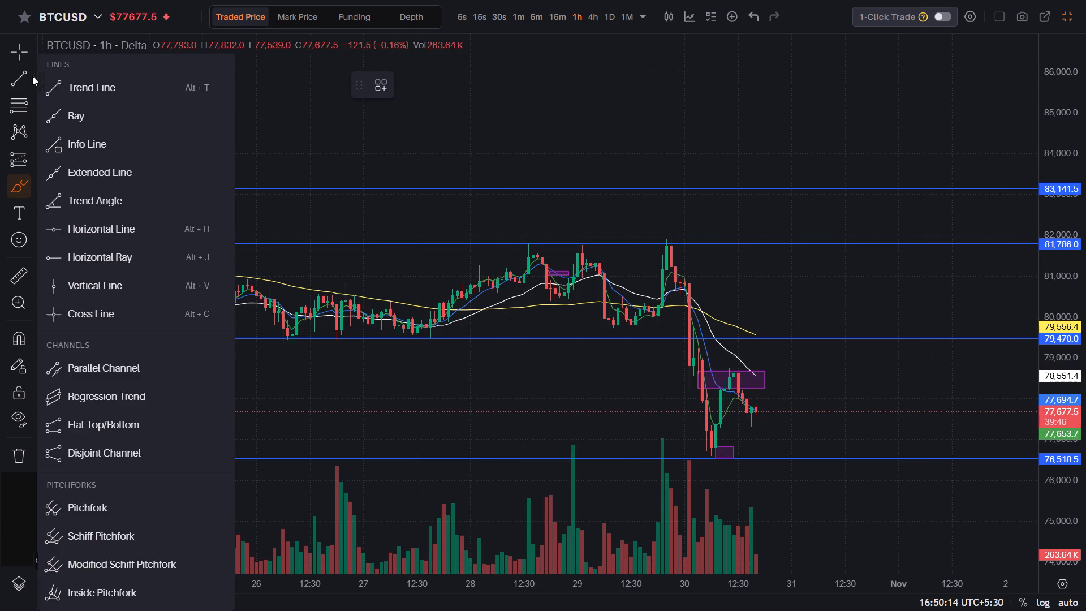
{"action": "left_click", "coordinate": [32, 76]}
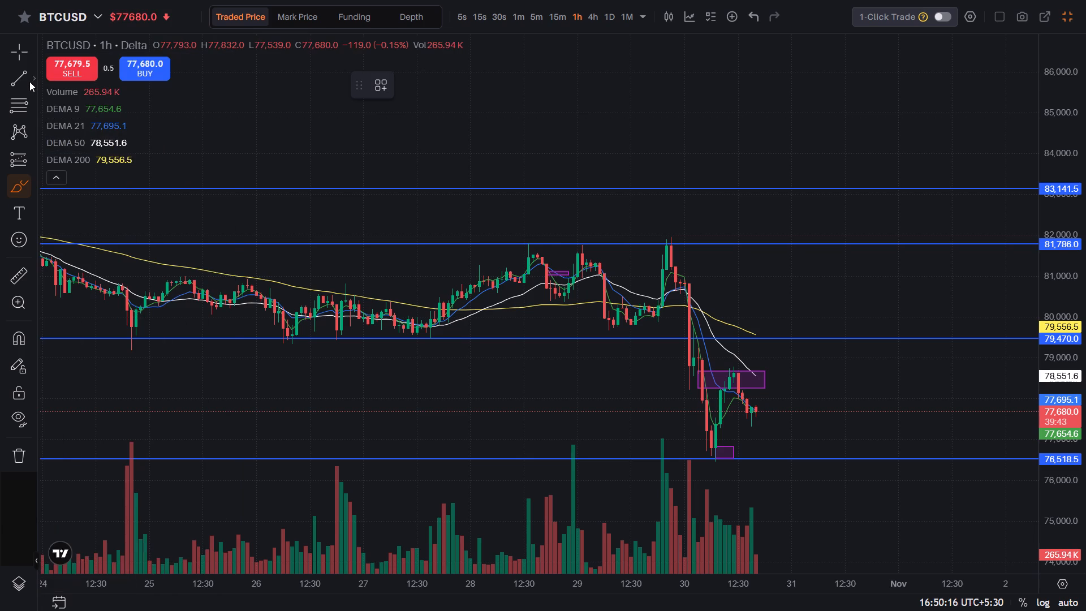
{"action": "left_click", "coordinate": [29, 81]}
{"action": "left_click", "coordinate": [69, 220]}
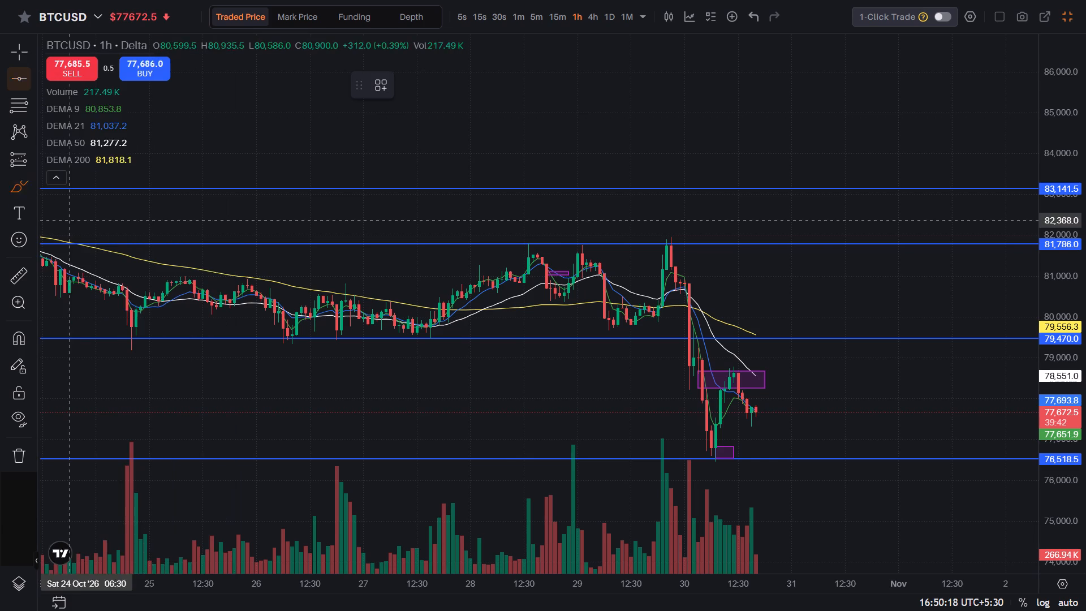
{"action": "left_click", "coordinate": [633, 426]}
{"action": "left_click", "coordinate": [665, 396]}
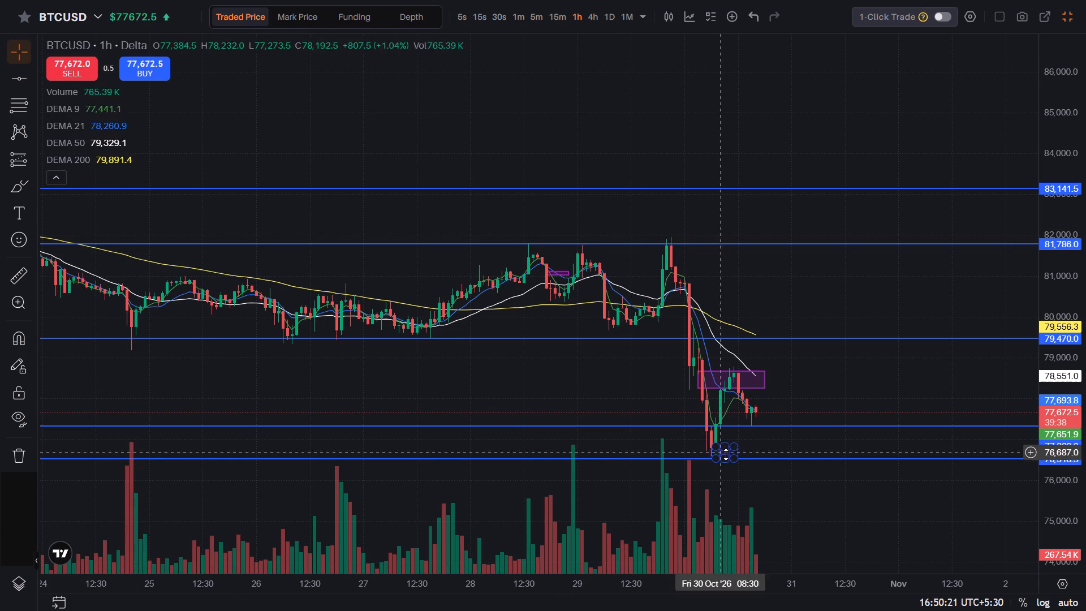
{"action": "left_click", "coordinate": [766, 402]}
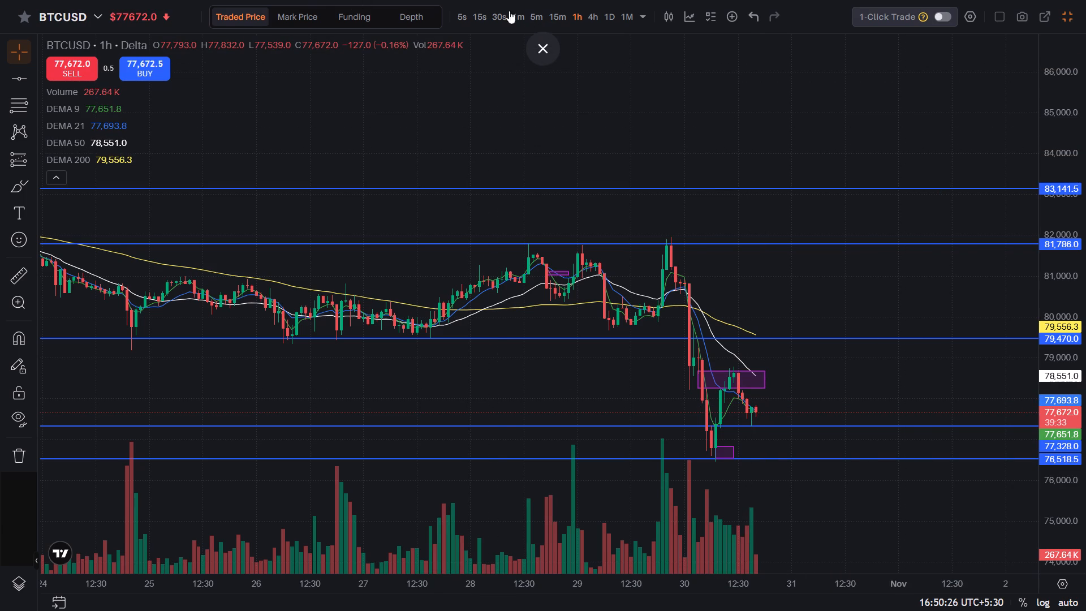
Return the chart to the 5-minute timeframe and examine recent price action around the 77,328 line.
{"action": "left_click", "coordinate": [533, 16]}
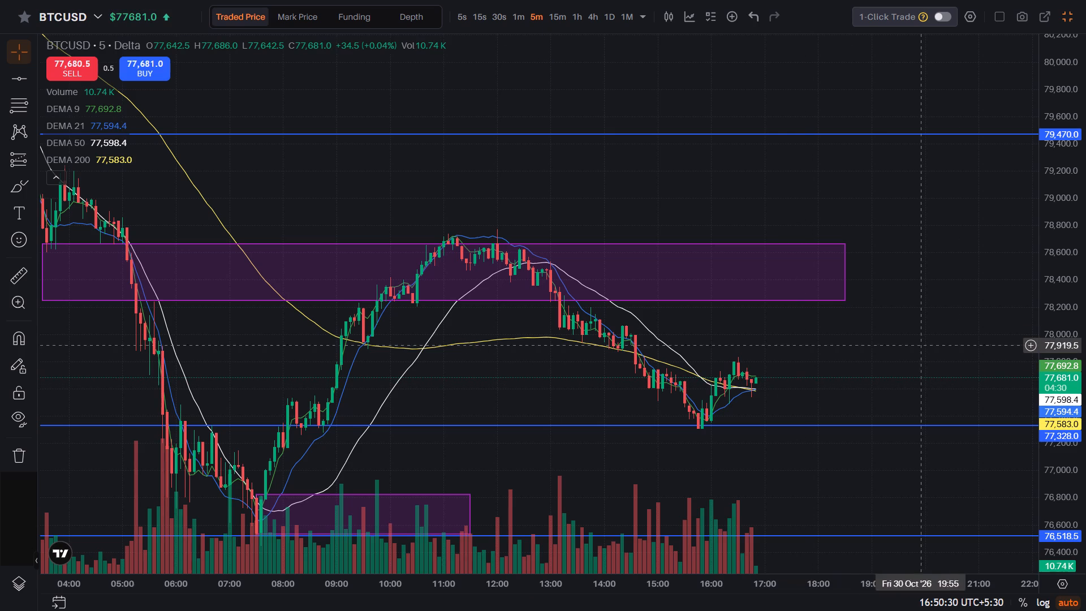
{"action": "scroll", "coordinate": [1054, 337], "scroll_direction": "down", "scroll_amount": 4}
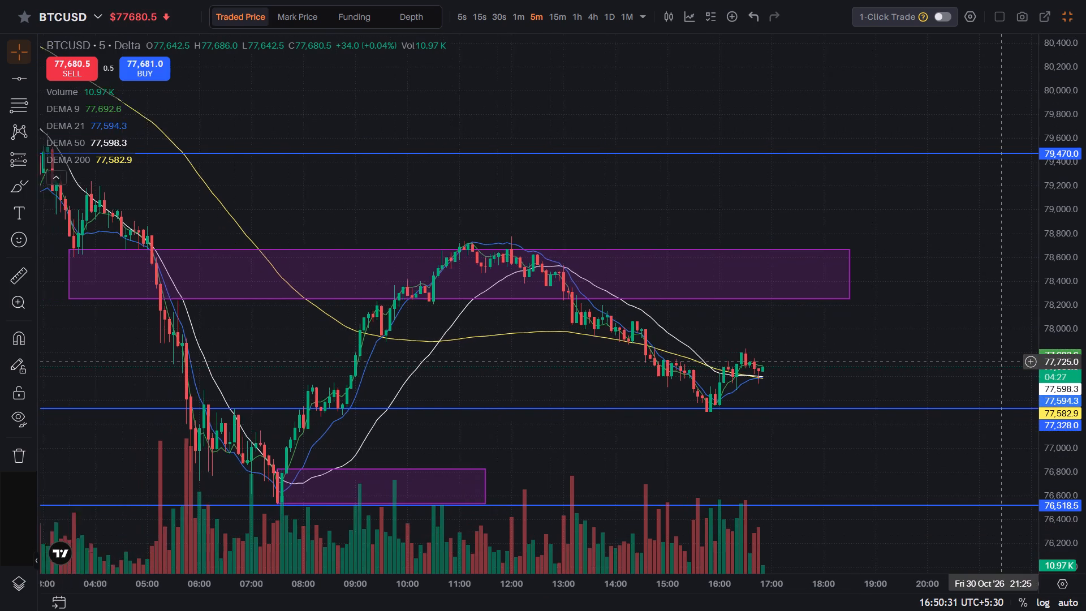
{"action": "scroll", "coordinate": [1002, 362], "scroll_direction": "left", "scroll_amount": 3}
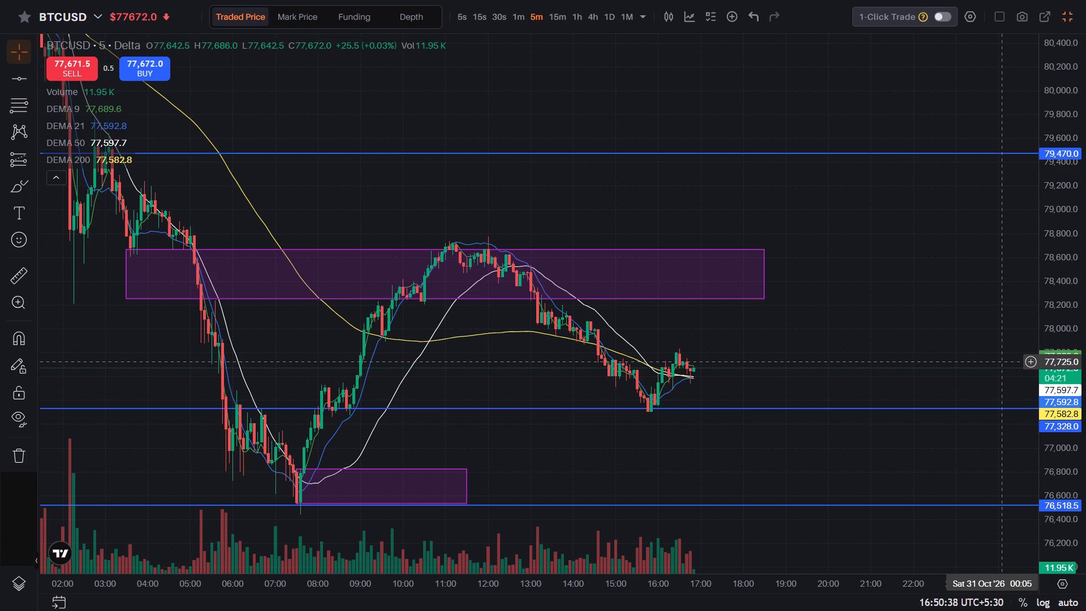
{"action": "scroll", "coordinate": [1065, 418], "scroll_direction": "down", "scroll_amount": 1}
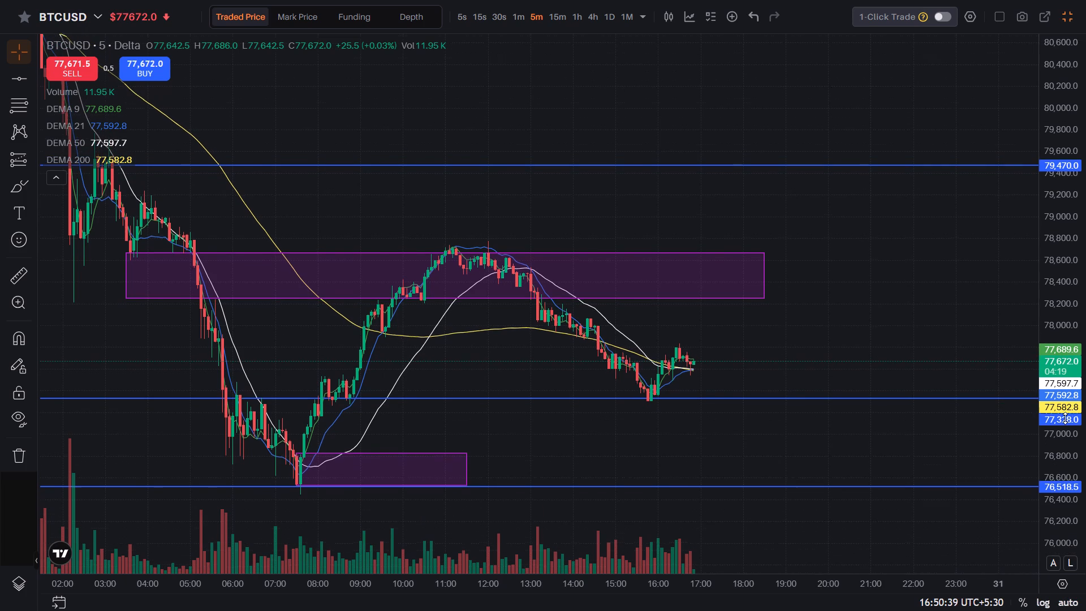
{"action": "scroll", "coordinate": [1065, 418], "scroll_direction": "down", "scroll_amount": 1}
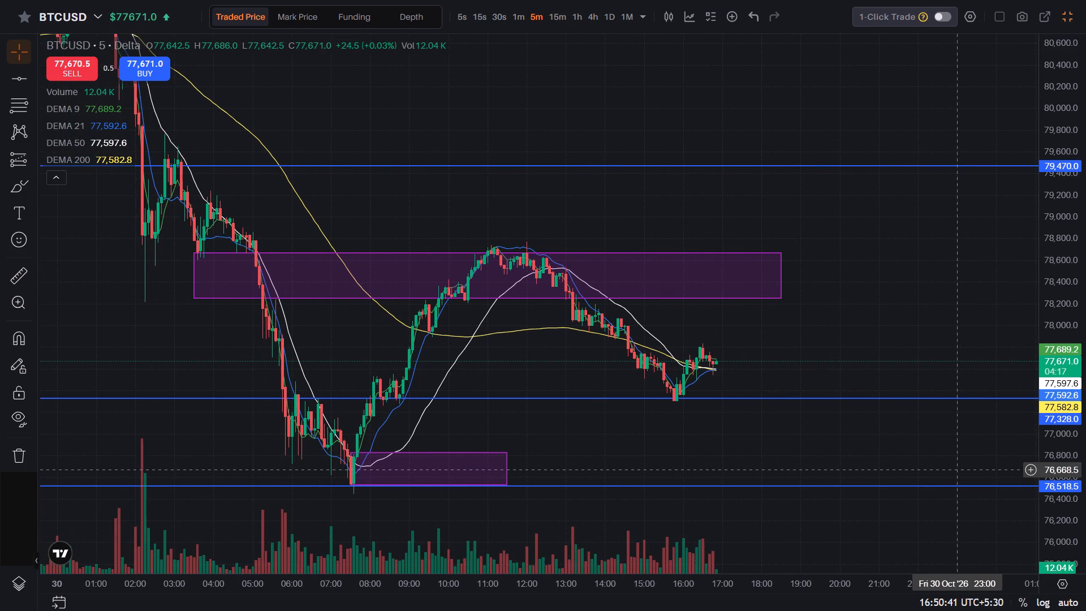
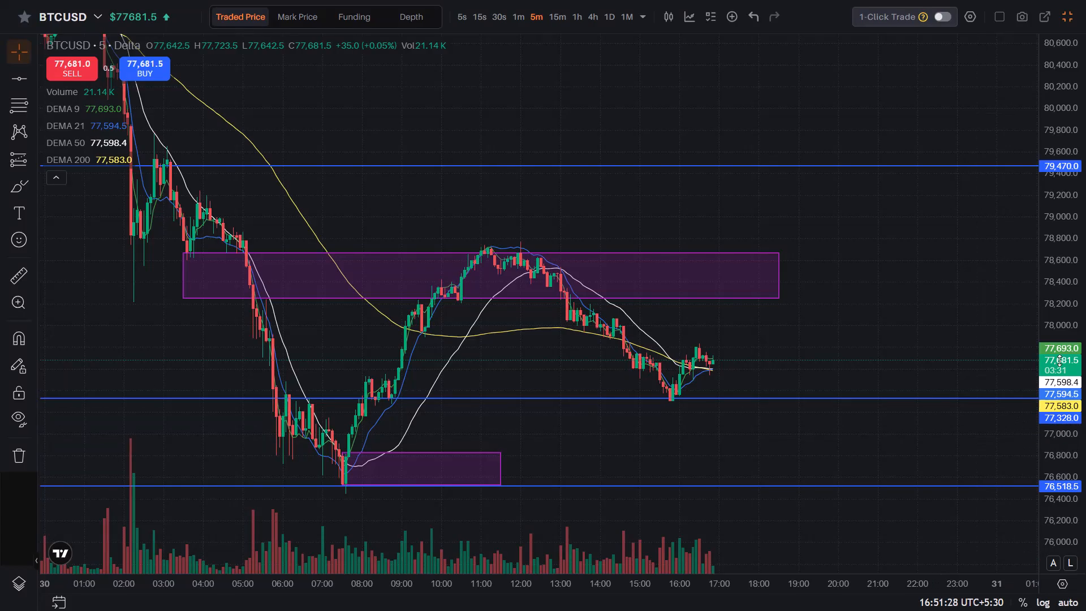
Open a market long position on BTCUSD sized at 100% of the available margin, about 20 lots.
{"action": "scroll", "coordinate": [1068, 352], "scroll_direction": "up", "scroll_amount": 1}
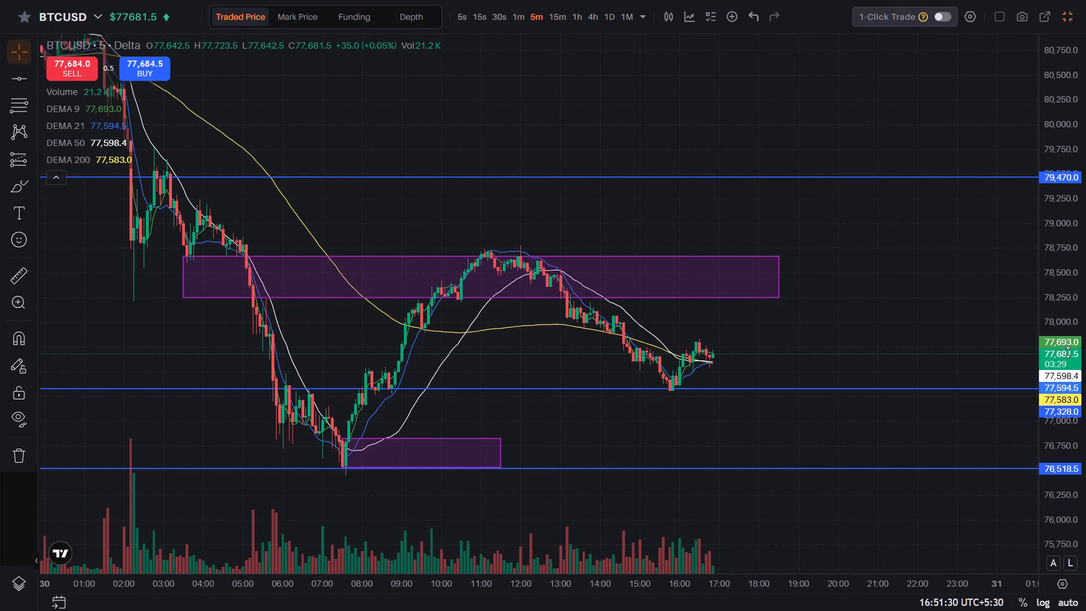
{"action": "scroll", "coordinate": [1068, 352], "scroll_direction": "up", "scroll_amount": 1}
{"action": "scroll", "coordinate": [1068, 352], "scroll_direction": "right", "scroll_amount": 1}
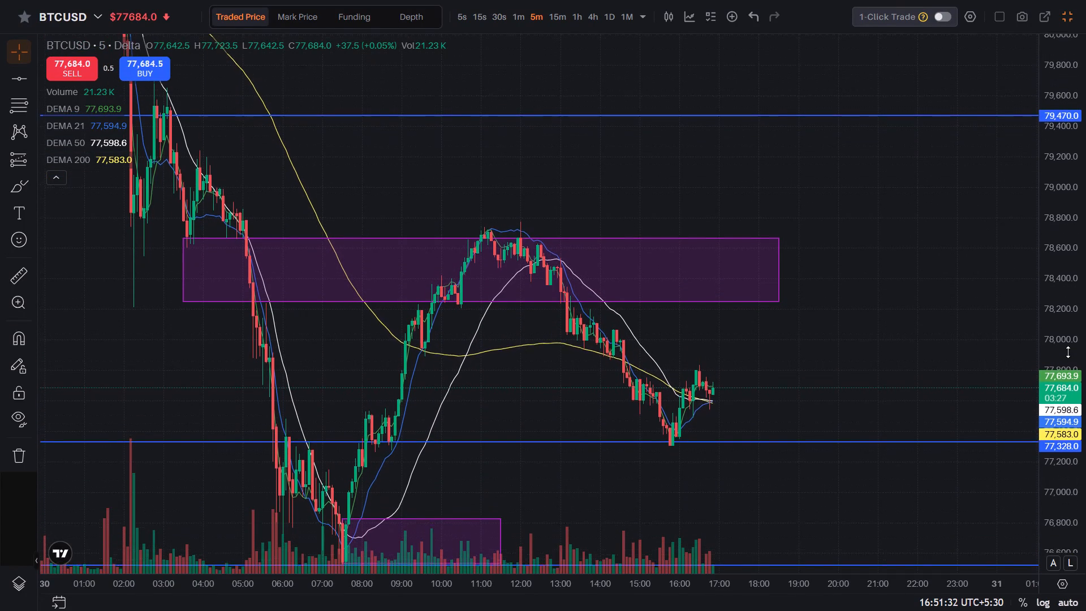
{"action": "scroll", "coordinate": [1068, 352], "scroll_direction": "right", "scroll_amount": 1}
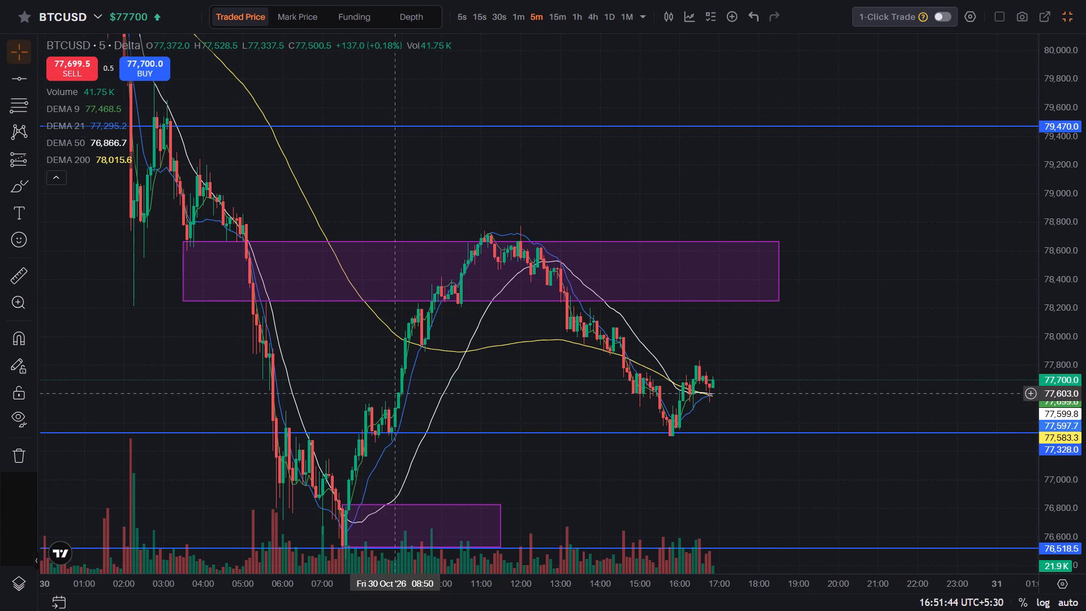
{"action": "left_click", "coordinate": [156, 72]}
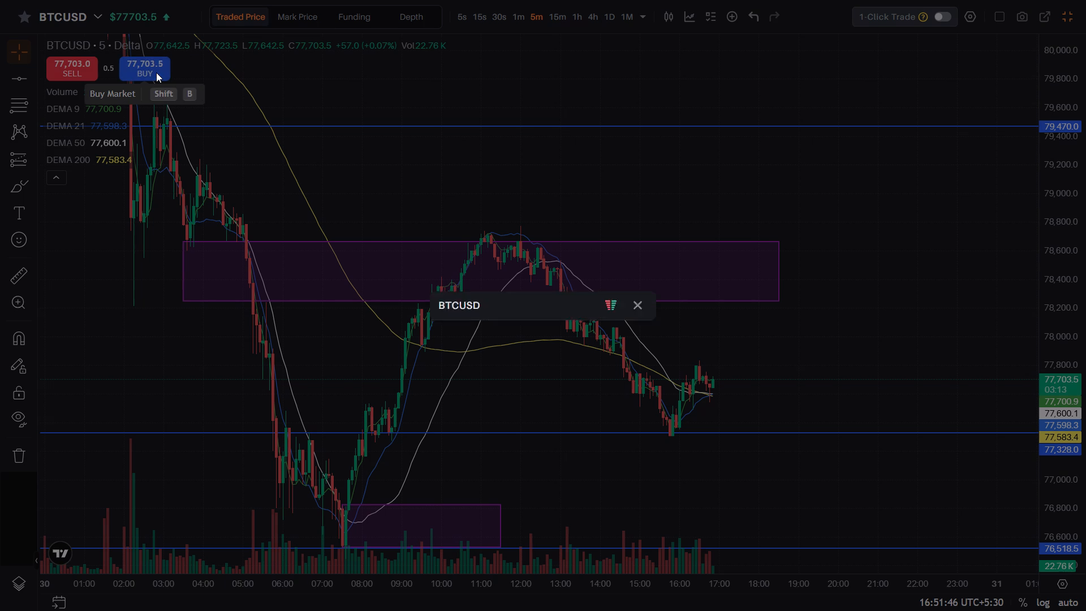
{"action": "left_click", "coordinate": [624, 323]}
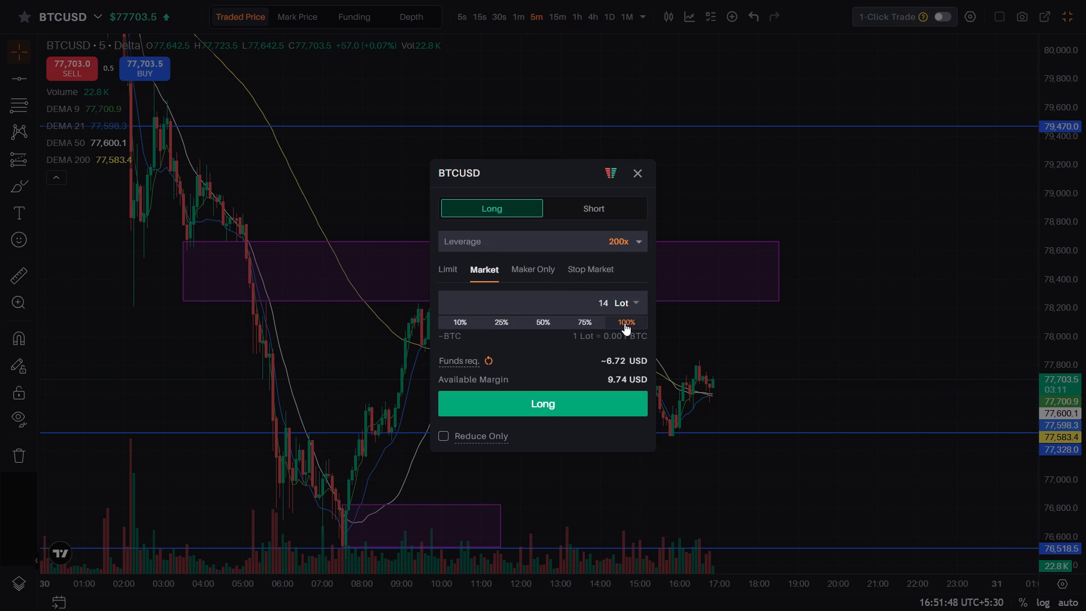
{"action": "left_click", "coordinate": [622, 406]}
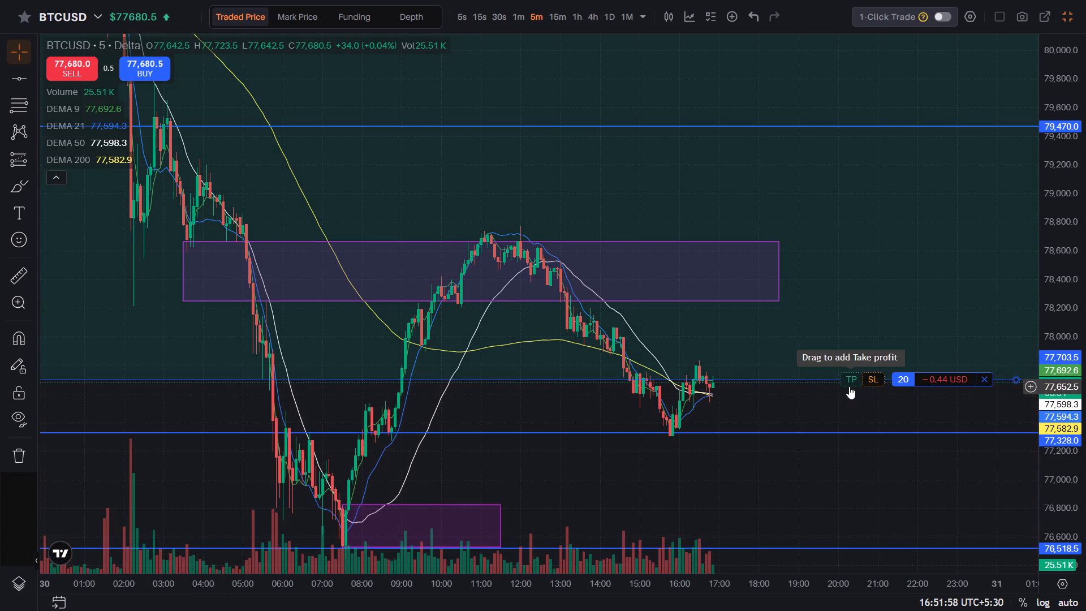
Add a take profit to the long position at 78,255.5, at the lower edge of the upper purple zone.
{"action": "left_click_drag", "start_coordinate": [847, 377], "coordinate": [853, 355]}
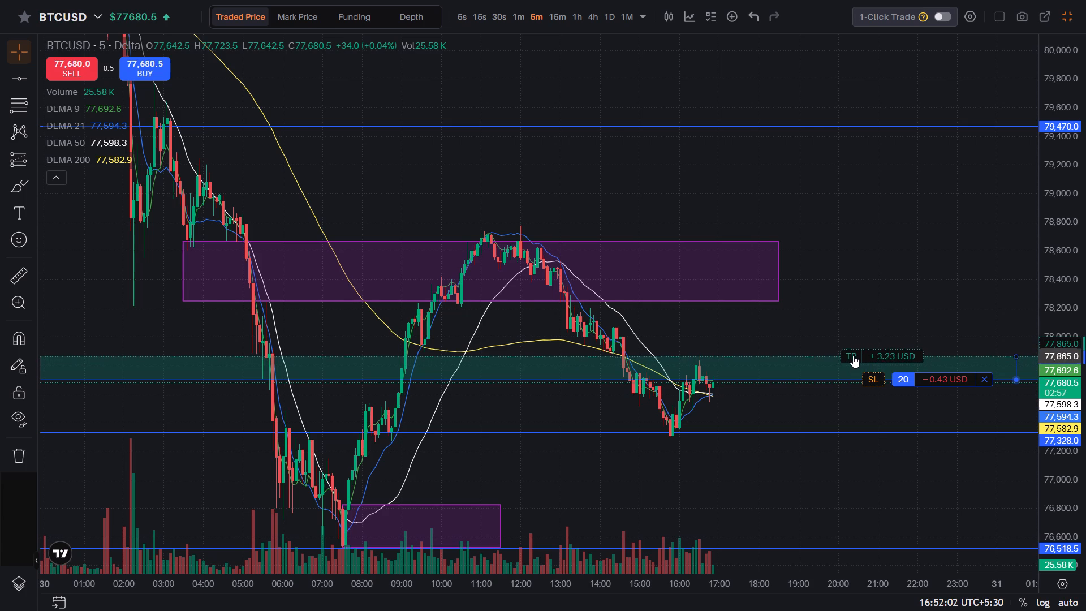
{"action": "left_click_drag", "start_coordinate": [853, 355], "coordinate": [855, 352]}
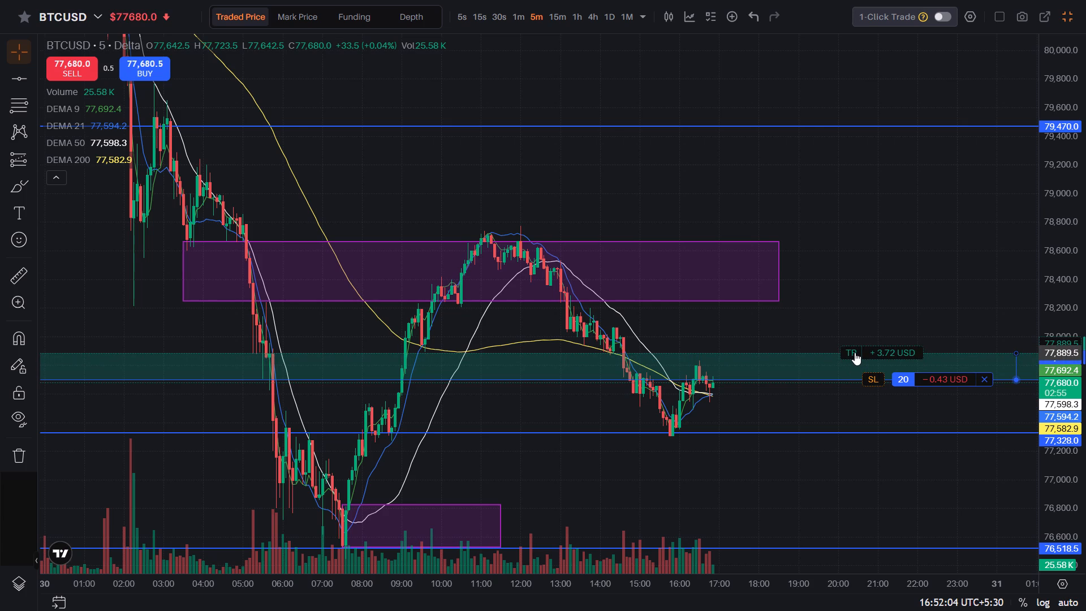
{"action": "left_click_drag", "start_coordinate": [855, 352], "coordinate": [856, 358]}
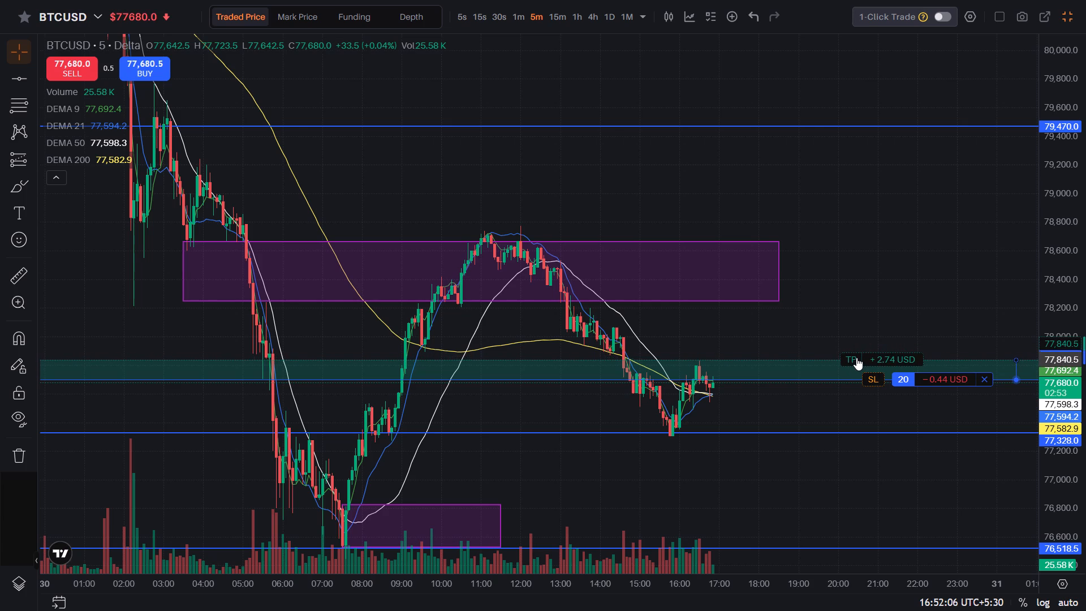
{"action": "left_click_drag", "start_coordinate": [856, 358], "coordinate": [869, 336]}
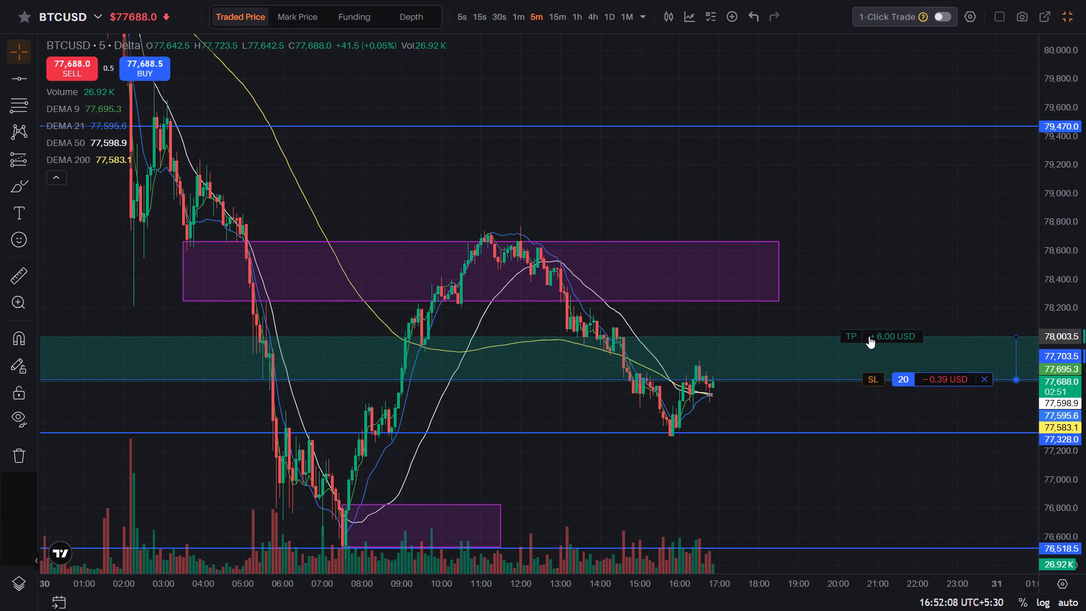
{"action": "left_click_drag", "start_coordinate": [869, 336], "coordinate": [871, 333]}
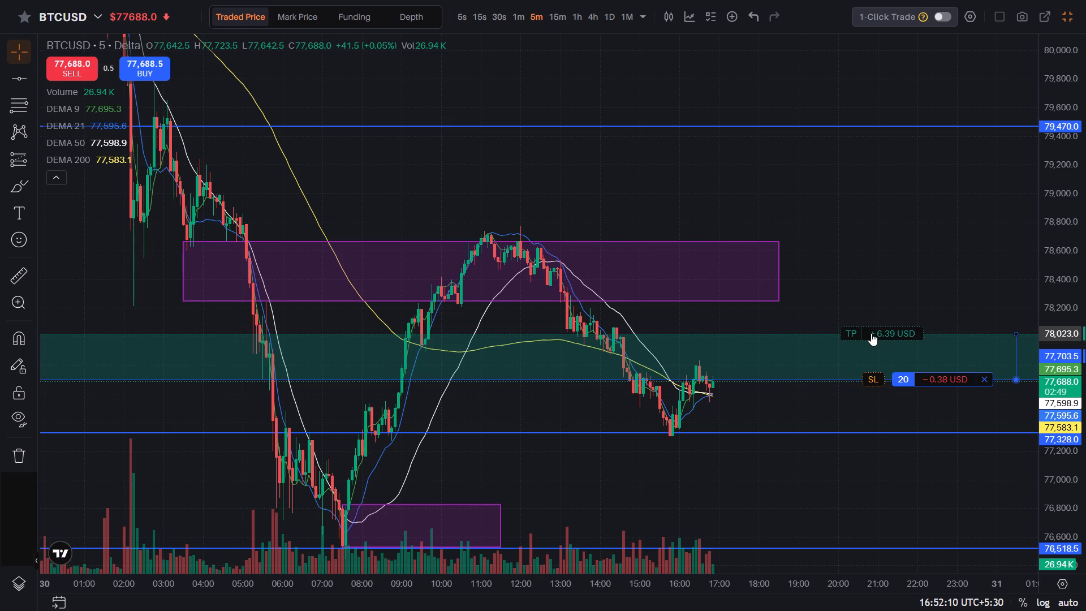
{"action": "left_click_drag", "start_coordinate": [871, 333], "coordinate": [886, 313]}
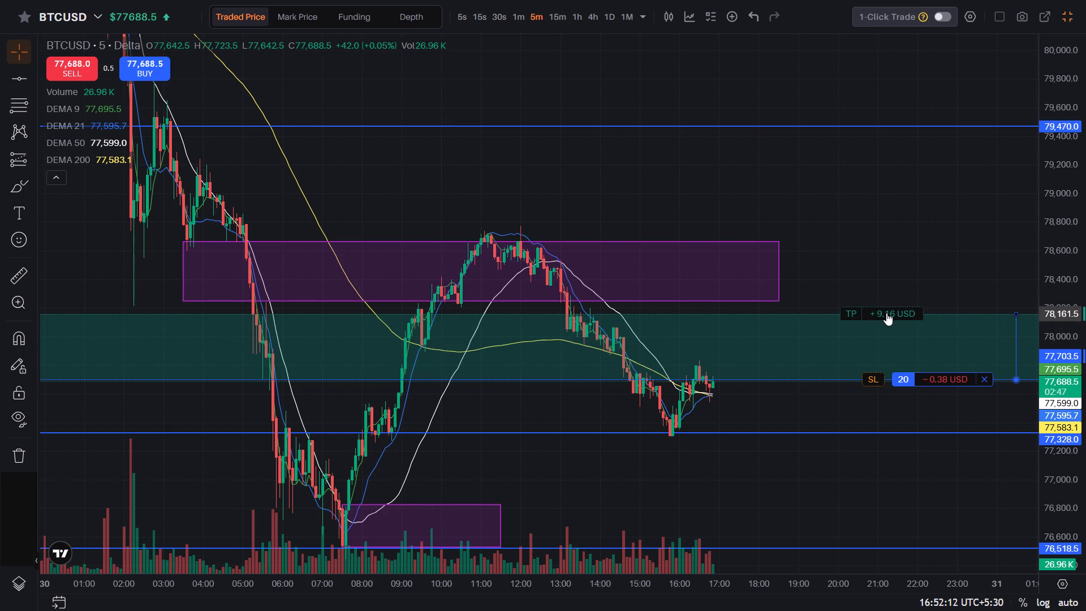
{"action": "left_click_drag", "start_coordinate": [886, 313], "coordinate": [903, 291]}
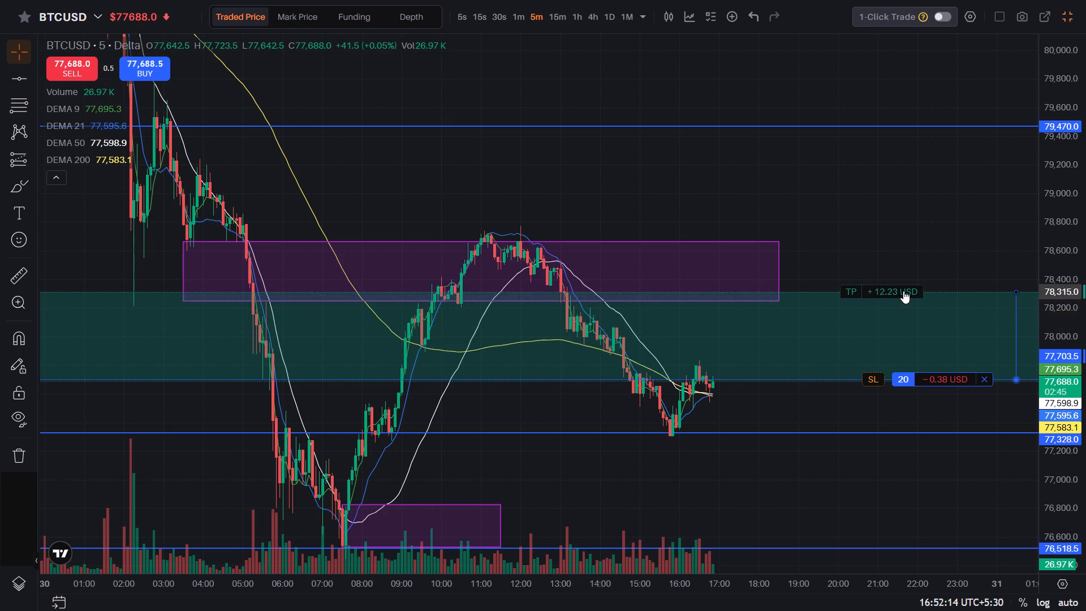
{"action": "left_click_drag", "start_coordinate": [903, 291], "coordinate": [913, 252]}
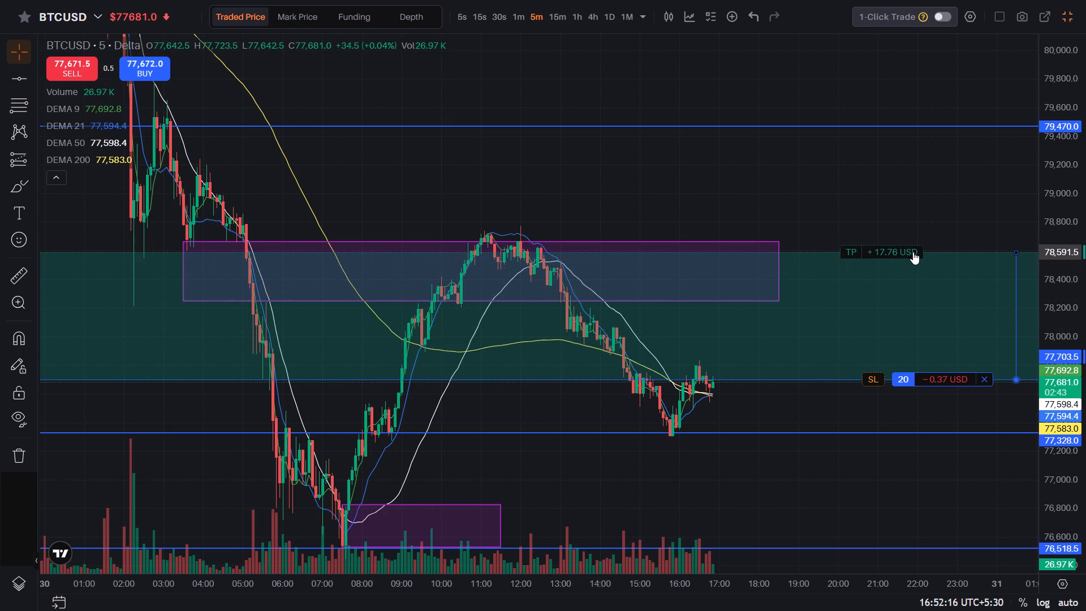
{"action": "left_click_drag", "start_coordinate": [913, 252], "coordinate": [904, 269]}
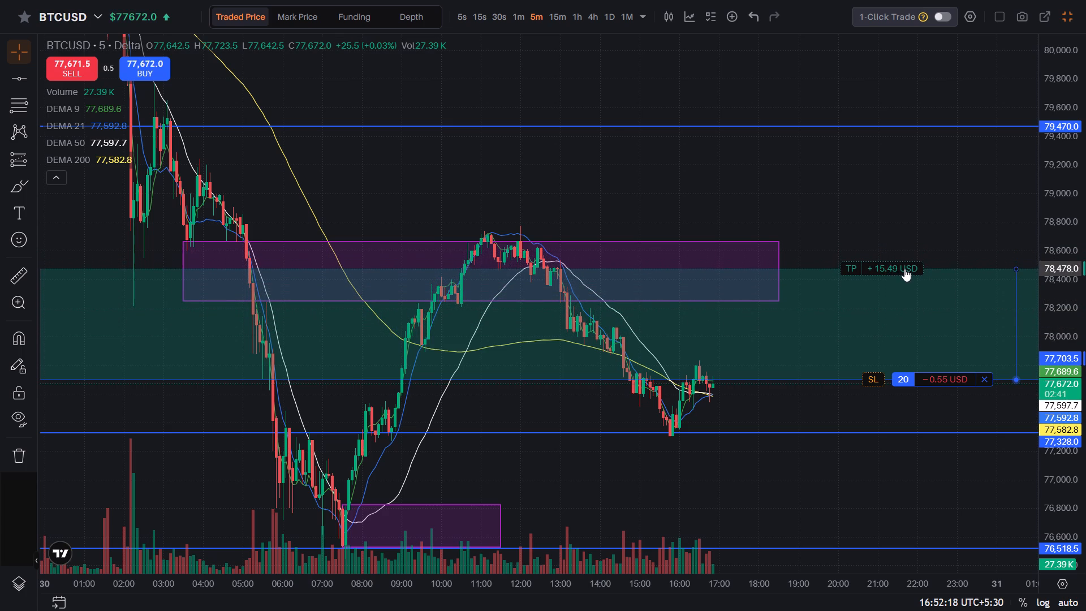
{"action": "left_click_drag", "start_coordinate": [904, 269], "coordinate": [904, 283]}
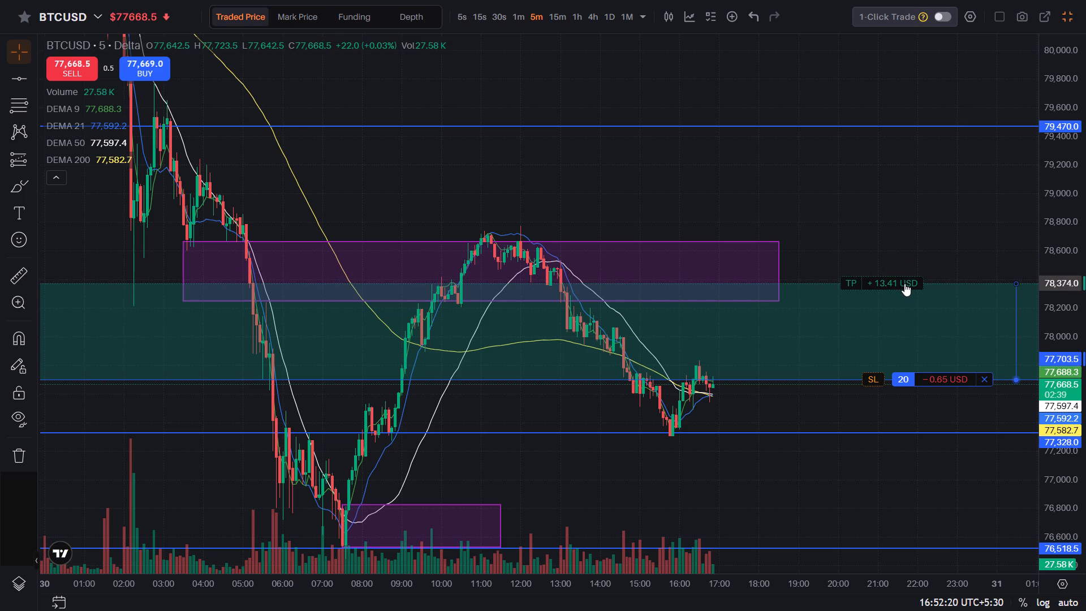
{"action": "left_click_drag", "start_coordinate": [904, 283], "coordinate": [904, 296]}
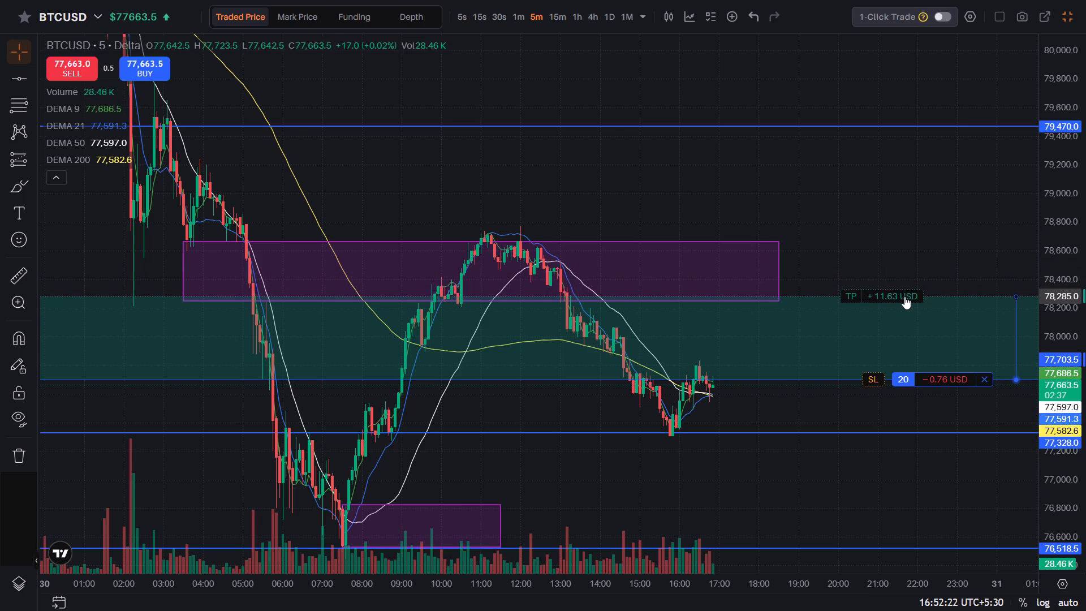
{"action": "left_click_drag", "start_coordinate": [904, 296], "coordinate": [904, 300]}
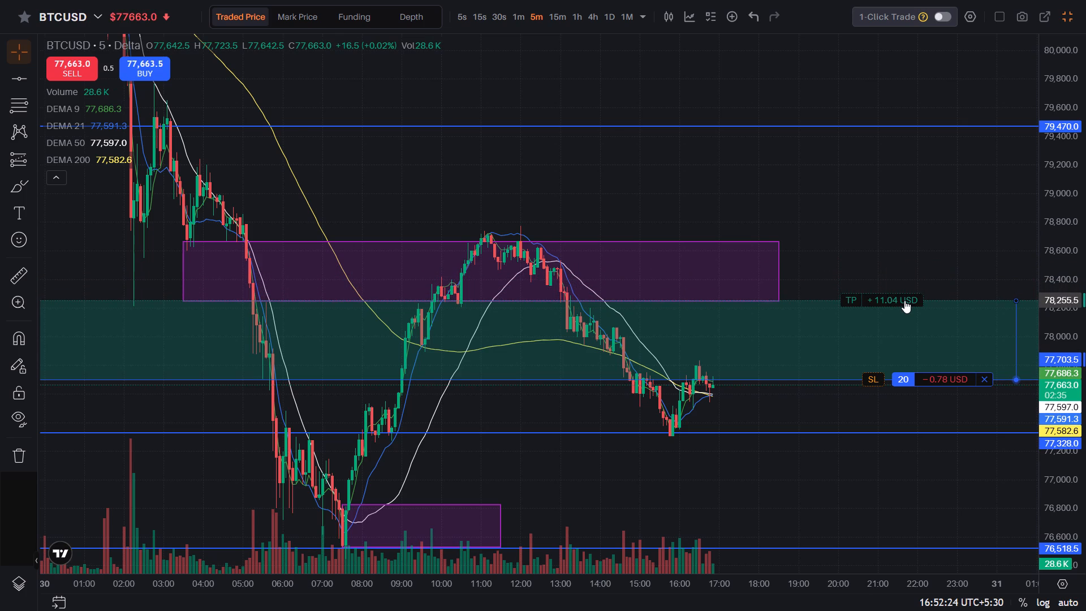
{"action": "left_click_drag", "start_coordinate": [904, 300], "coordinate": [905, 306]}
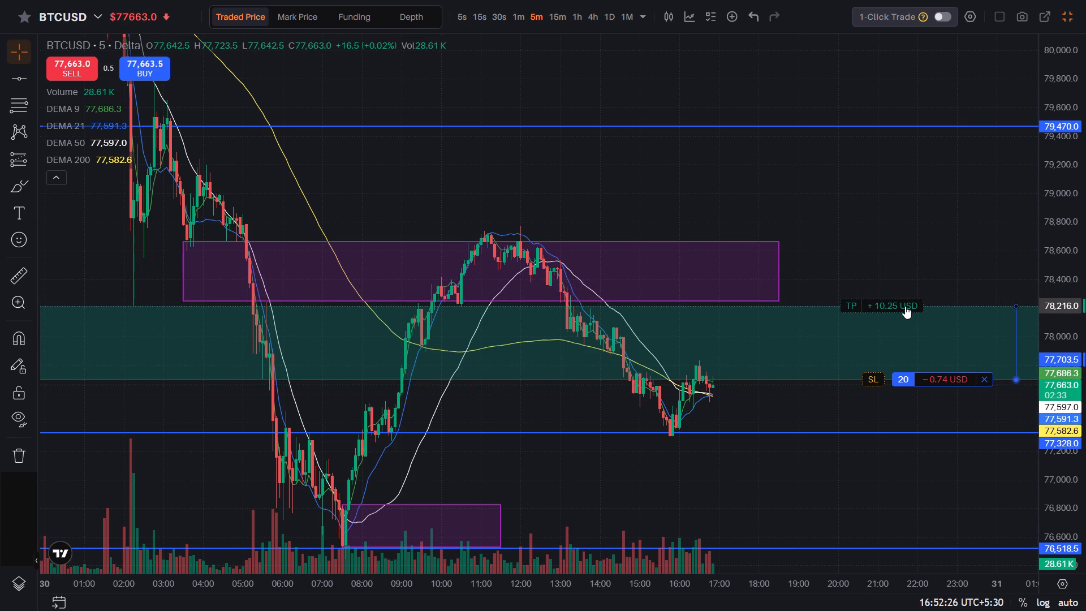
{"action": "left_click_drag", "start_coordinate": [905, 306], "coordinate": [907, 299]}
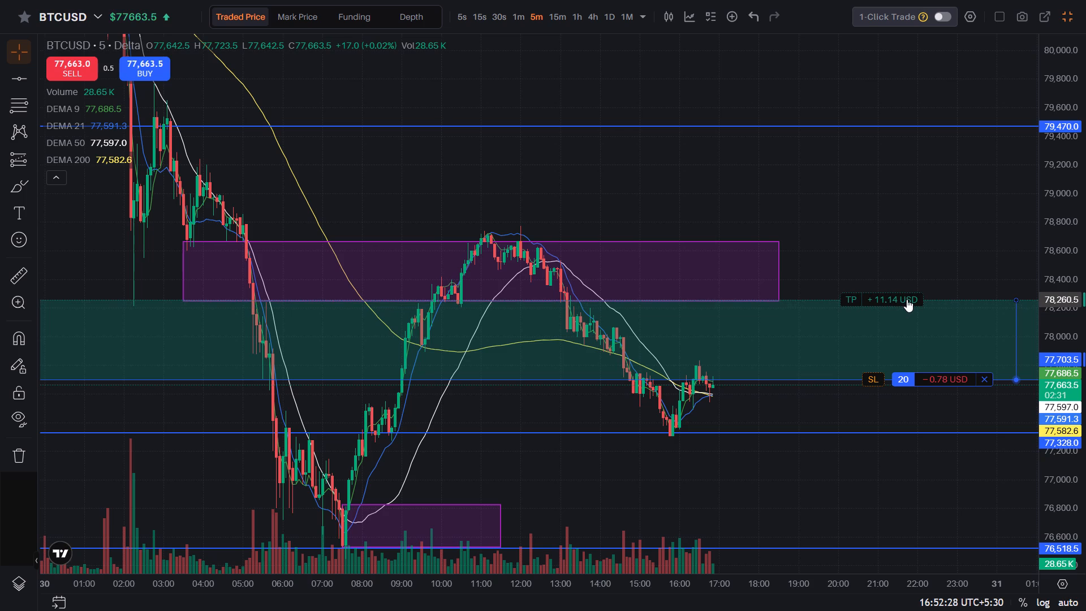
{"action": "left_click_drag", "start_coordinate": [907, 299], "coordinate": [907, 300]}
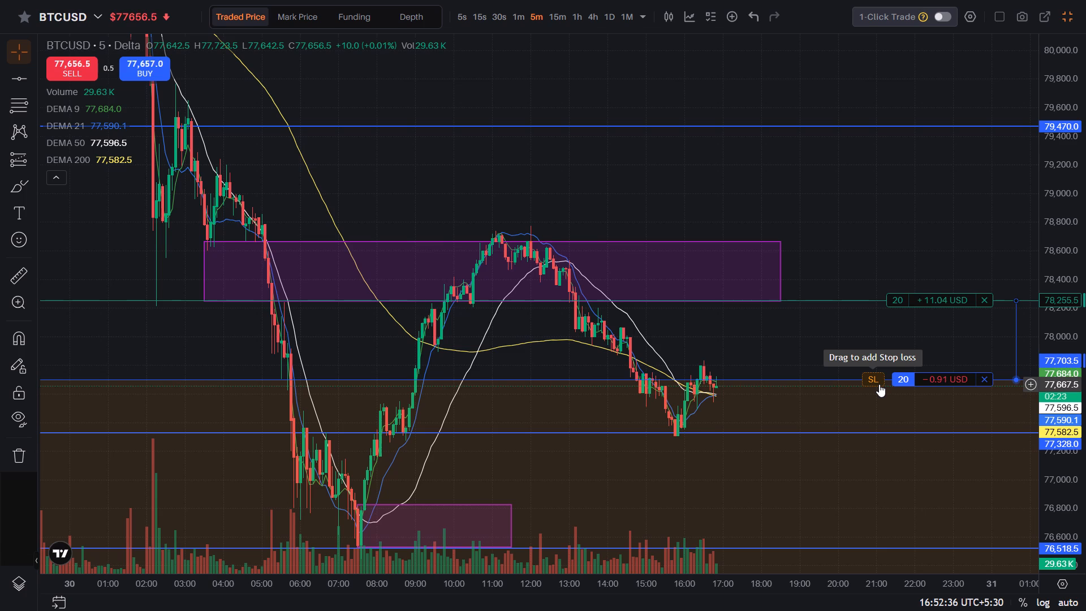
Add a stop loss to the long position at about 77,548.5, between the entry and the 77,328 line.
{"action": "left_click", "coordinate": [1063, 24]}
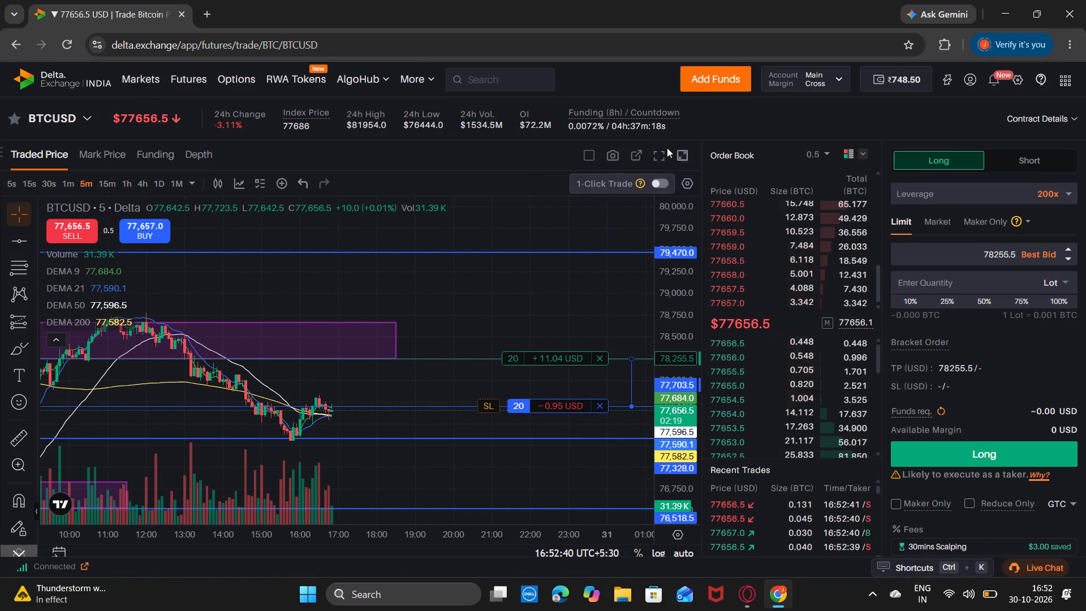
{"action": "left_click", "coordinate": [658, 149]}
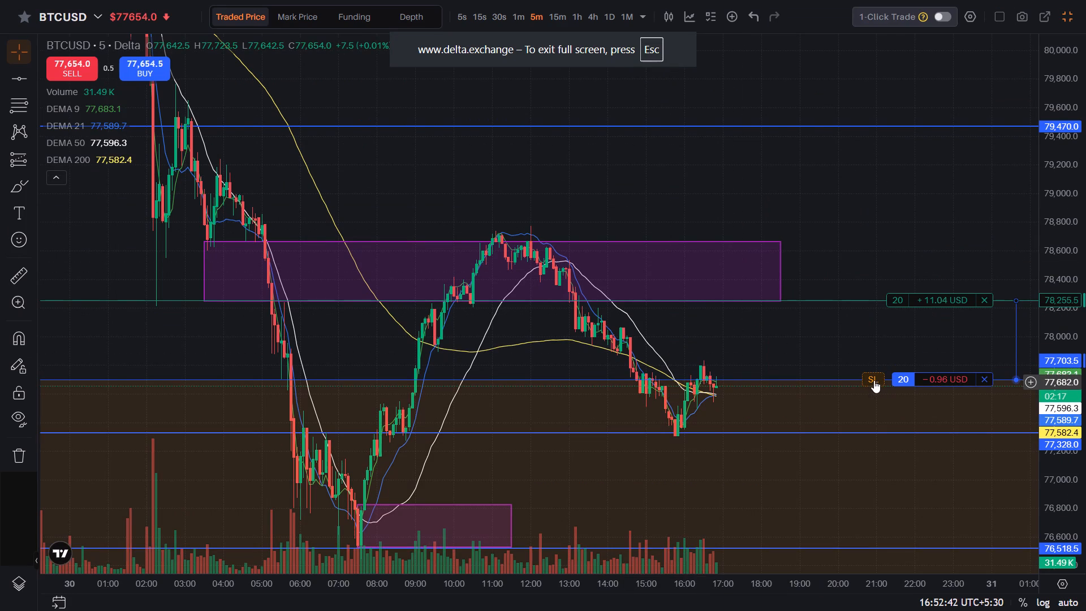
{"action": "left_click_drag", "start_coordinate": [869, 380], "coordinate": [870, 390]}
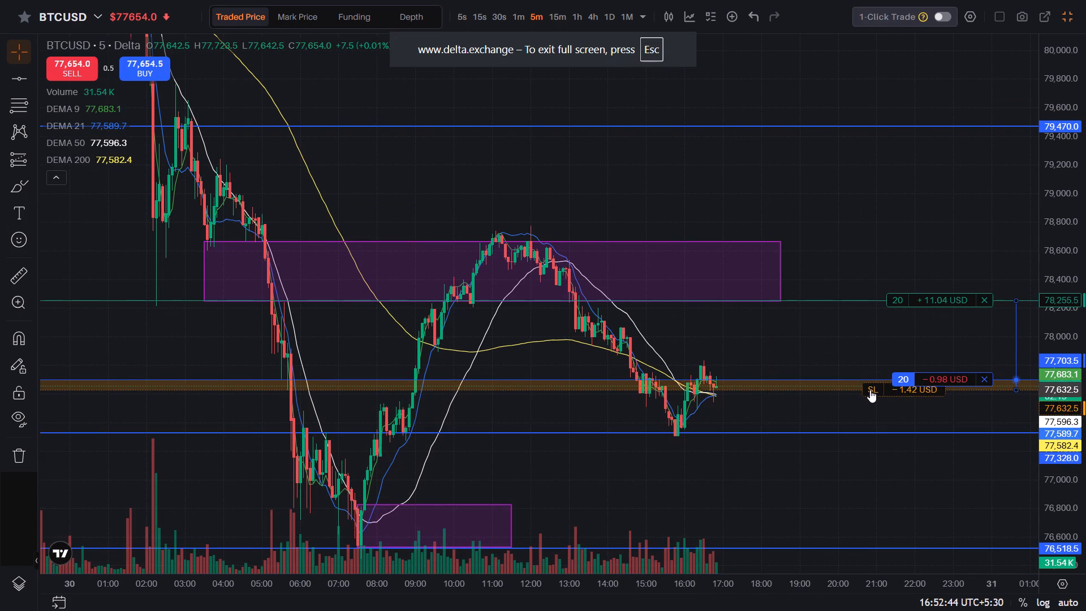
{"action": "left_click_drag", "start_coordinate": [870, 390], "coordinate": [873, 399]}
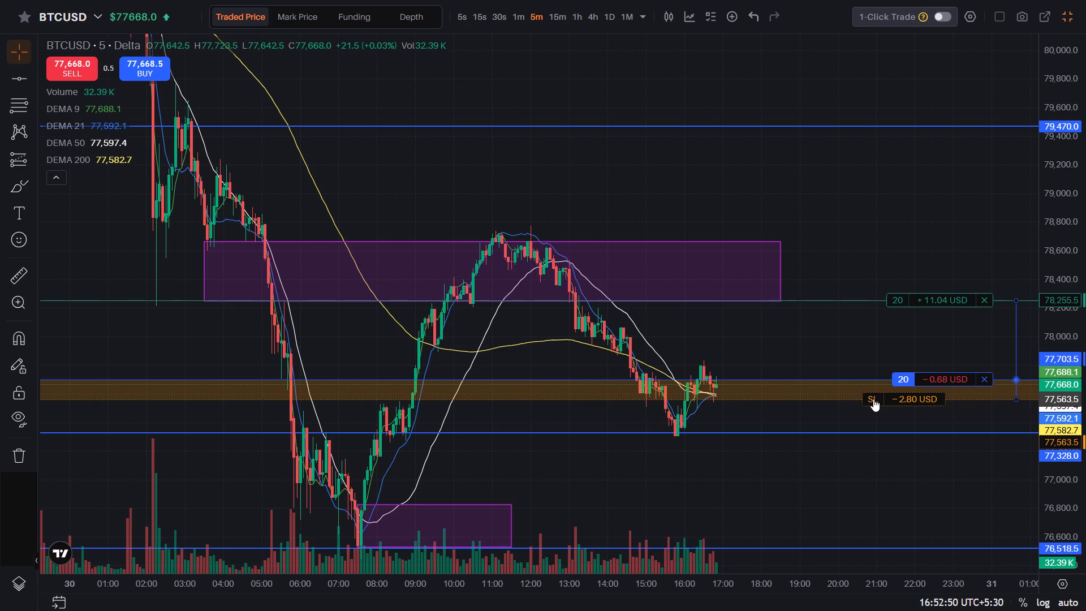
{"action": "left_click_drag", "start_coordinate": [873, 399], "coordinate": [874, 402]}
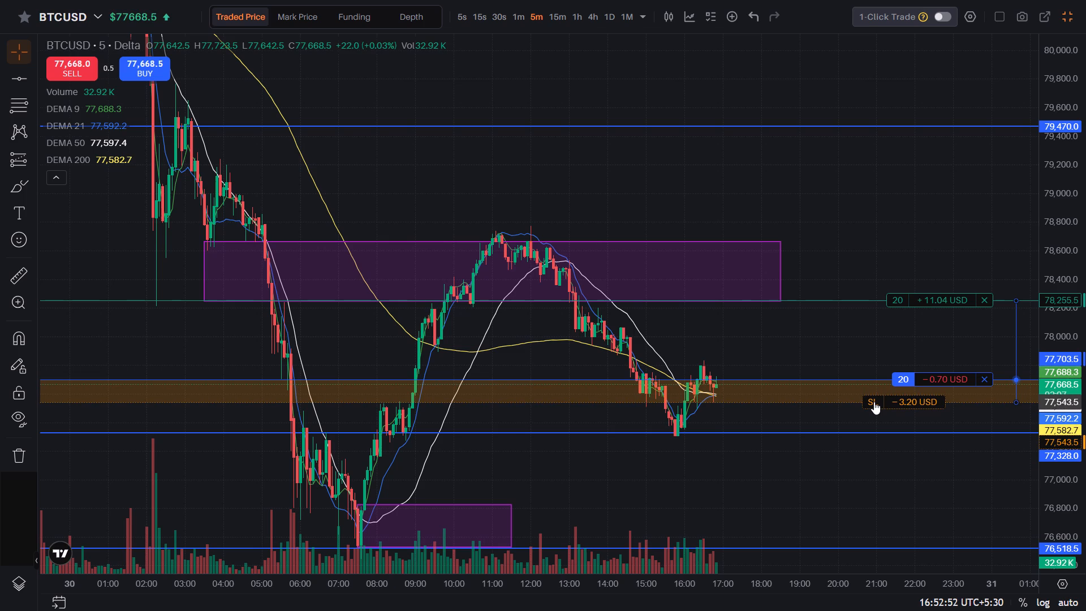
{"action": "left_click_drag", "start_coordinate": [874, 402], "coordinate": [874, 401]}
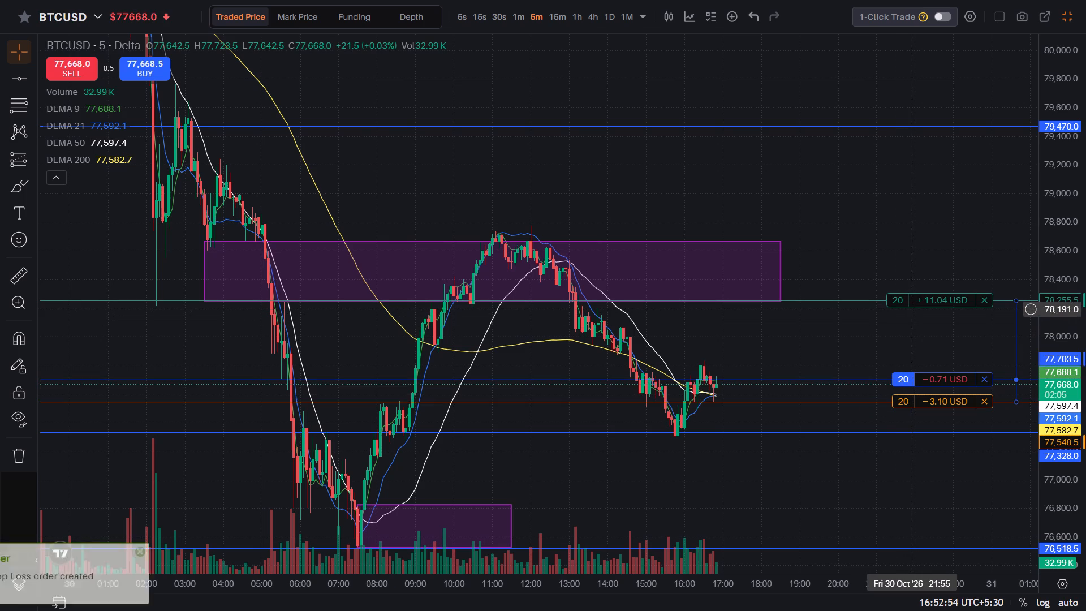
{"action": "left_click", "coordinate": [882, 359]}
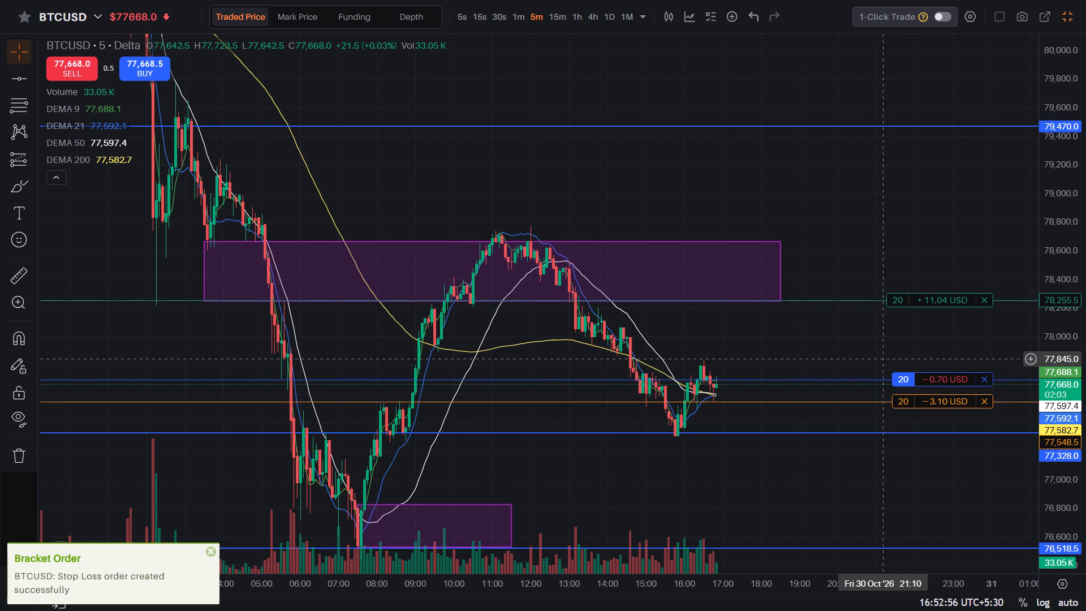
{"action": "scroll", "coordinate": [882, 359], "scroll_direction": "up", "scroll_amount": 2}
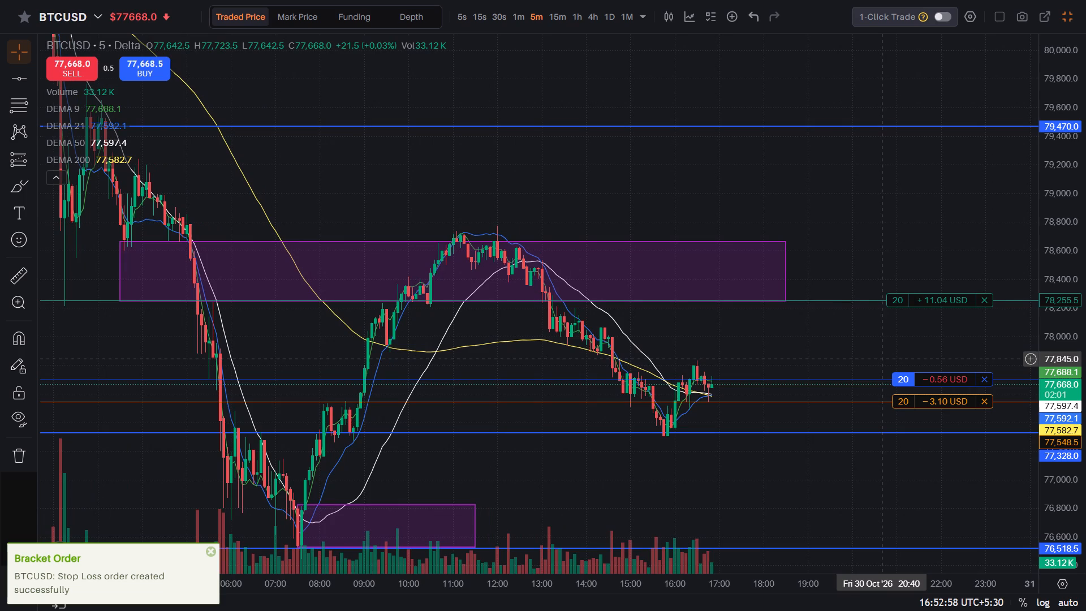
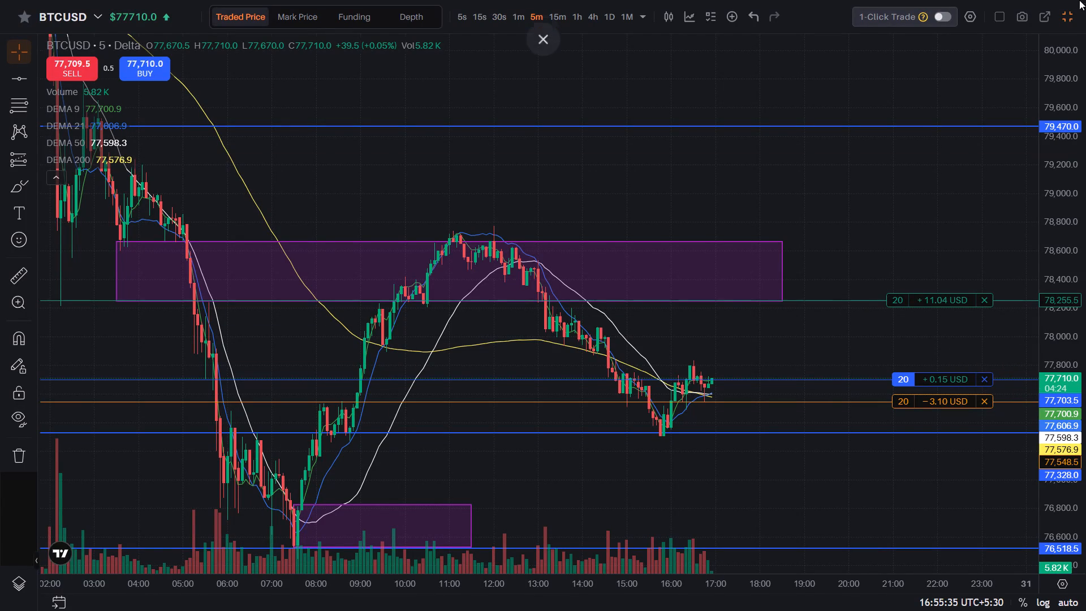
Check the open long position on the full-screen chart and return to the regular trading page layout.
{"action": "left_click", "coordinate": [1066, 15]}
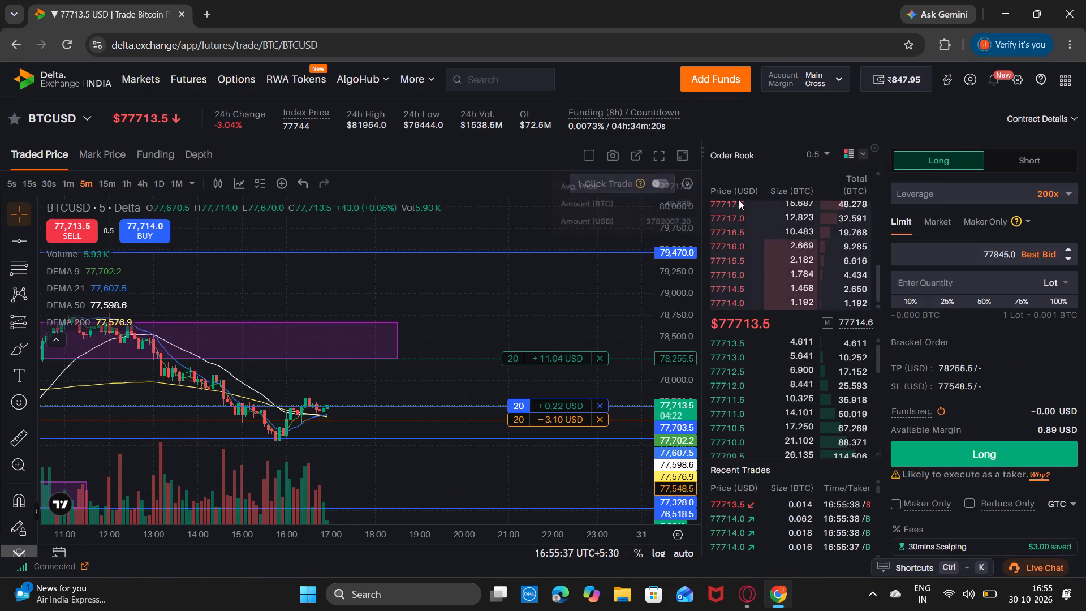
{"action": "left_click", "coordinate": [658, 156]}
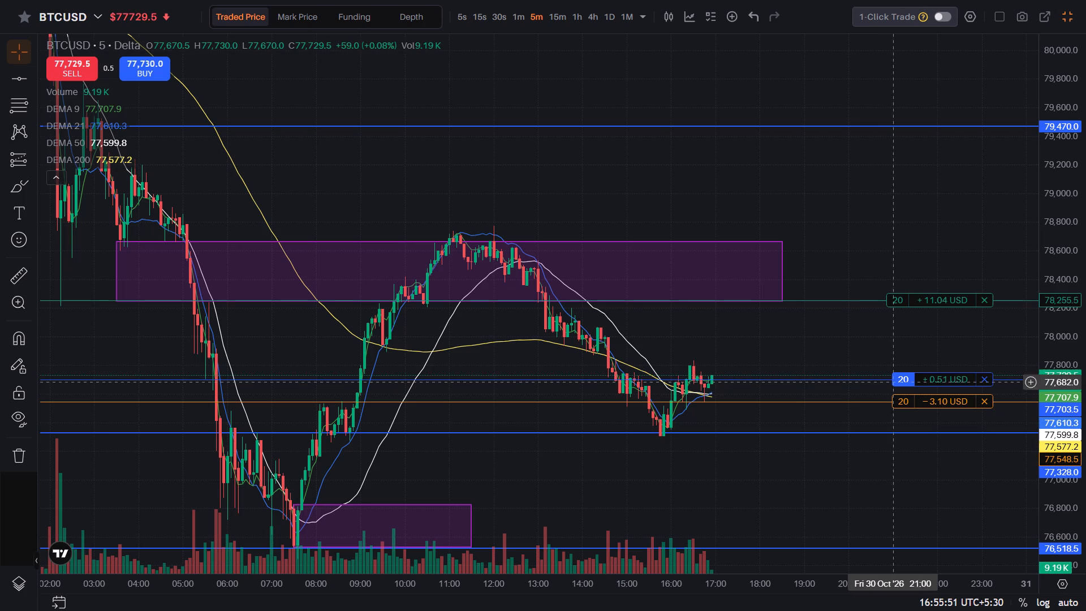
{"action": "left_click", "coordinate": [1066, 19]}
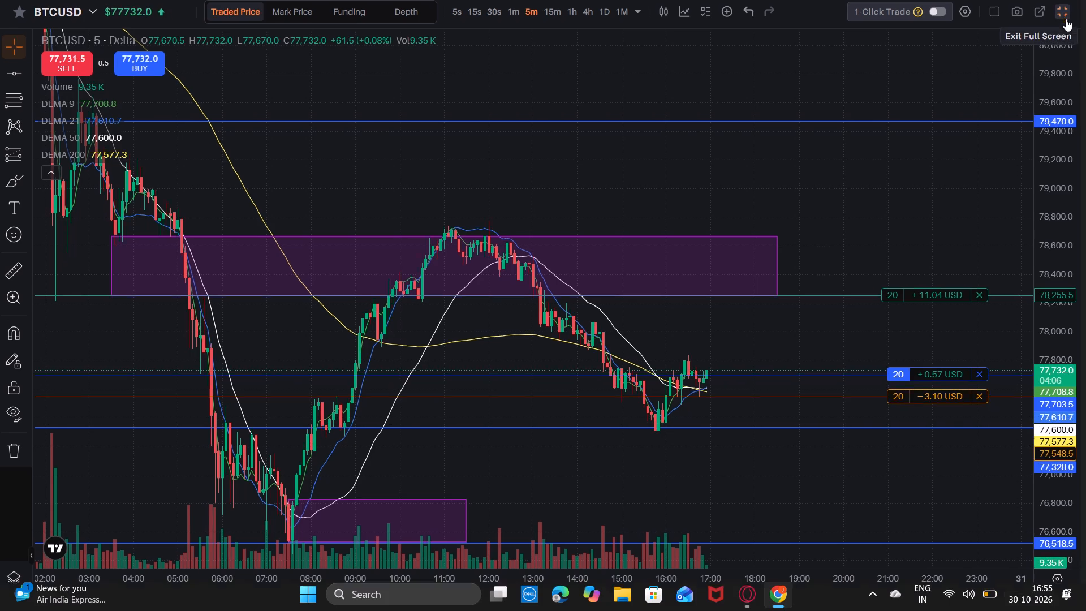
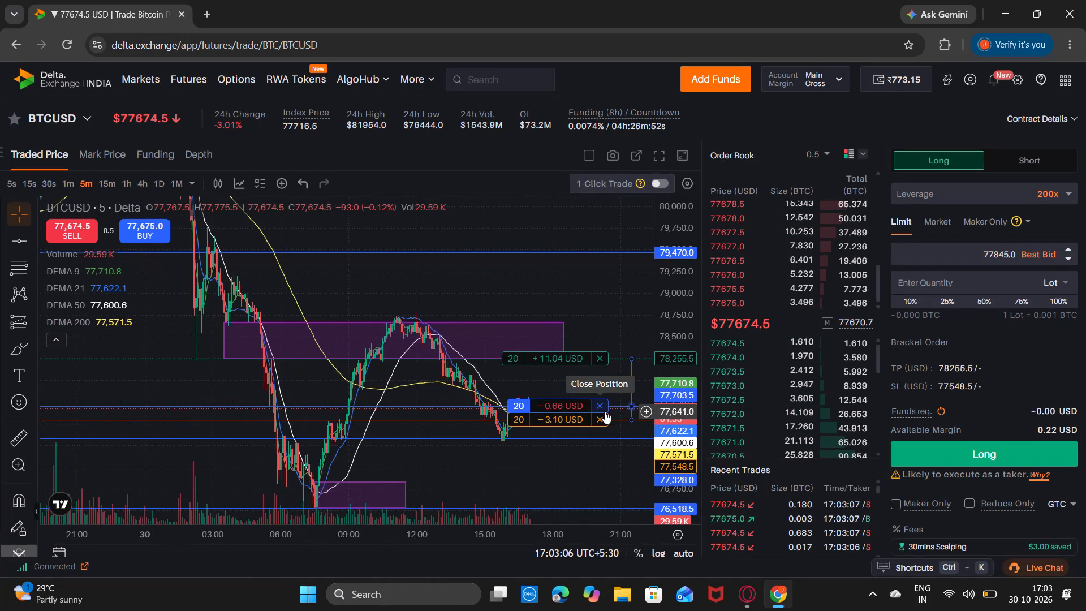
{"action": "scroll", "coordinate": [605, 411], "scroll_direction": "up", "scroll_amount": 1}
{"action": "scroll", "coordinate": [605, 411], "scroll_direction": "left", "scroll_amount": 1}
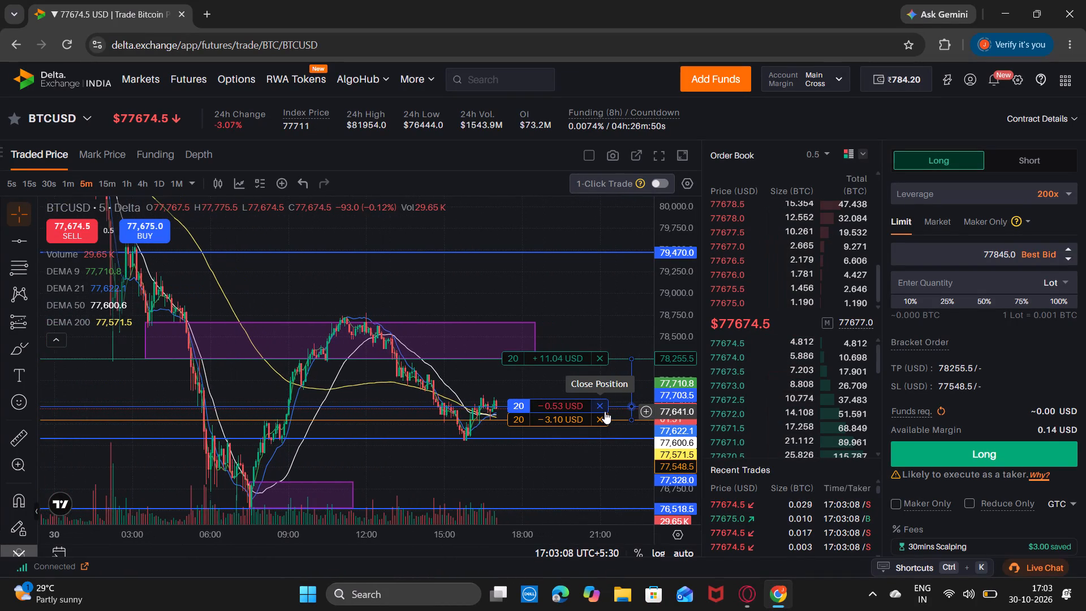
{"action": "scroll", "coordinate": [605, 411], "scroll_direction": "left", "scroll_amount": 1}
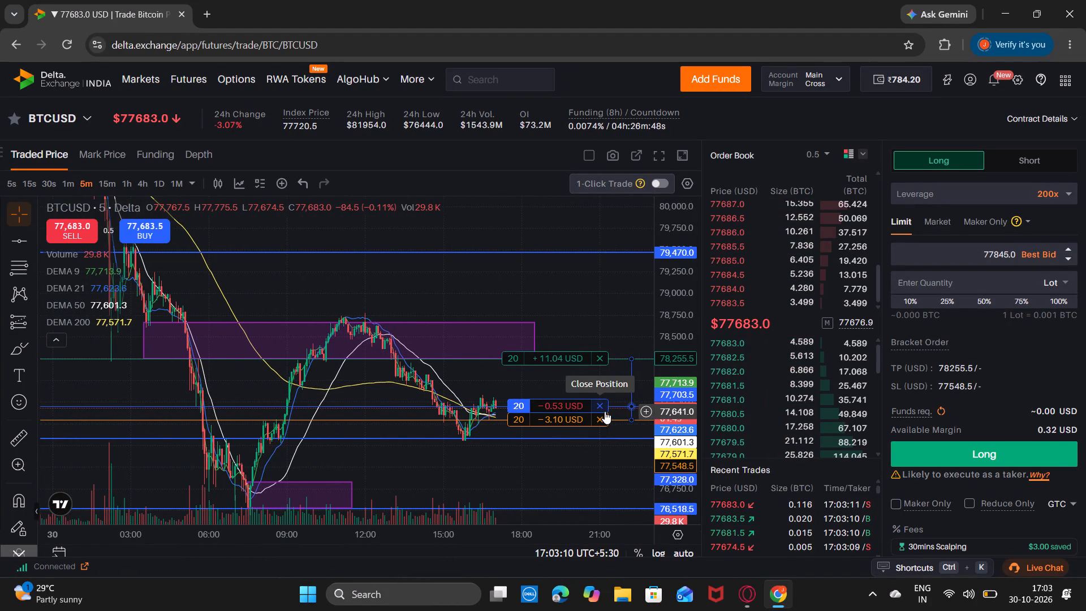
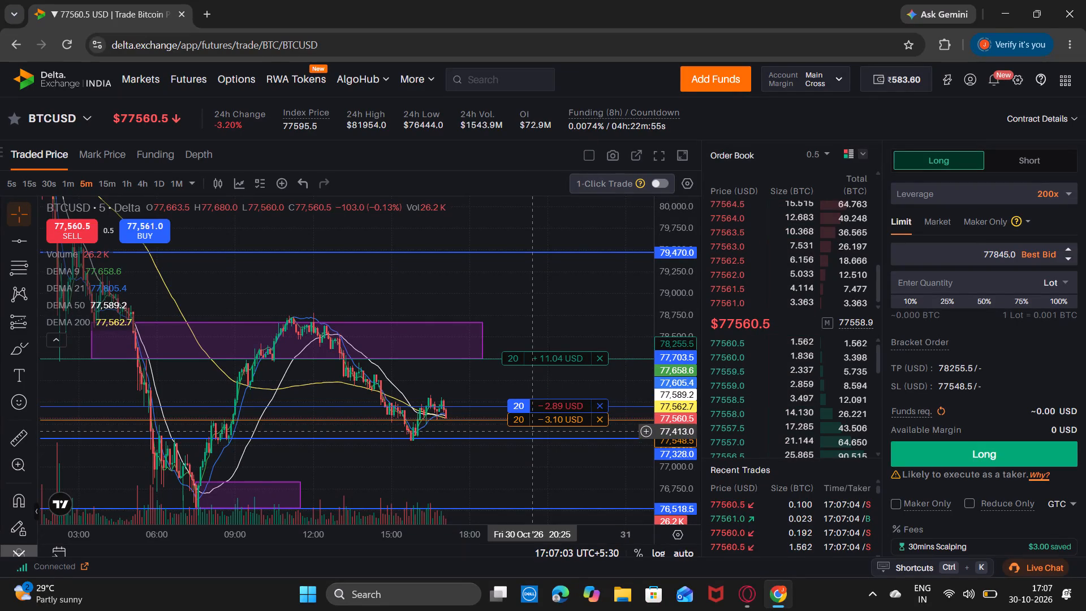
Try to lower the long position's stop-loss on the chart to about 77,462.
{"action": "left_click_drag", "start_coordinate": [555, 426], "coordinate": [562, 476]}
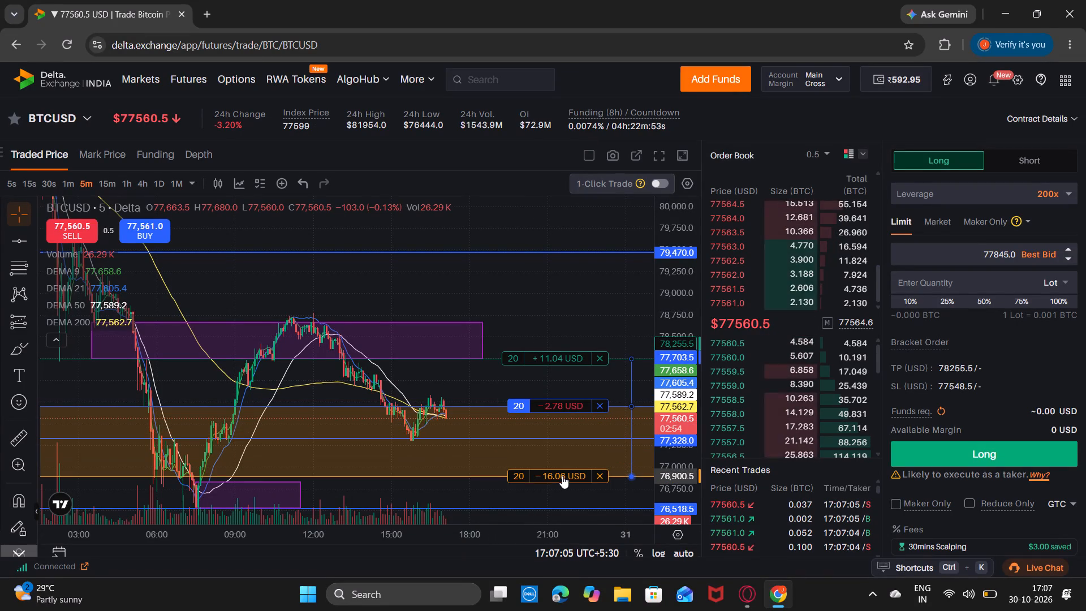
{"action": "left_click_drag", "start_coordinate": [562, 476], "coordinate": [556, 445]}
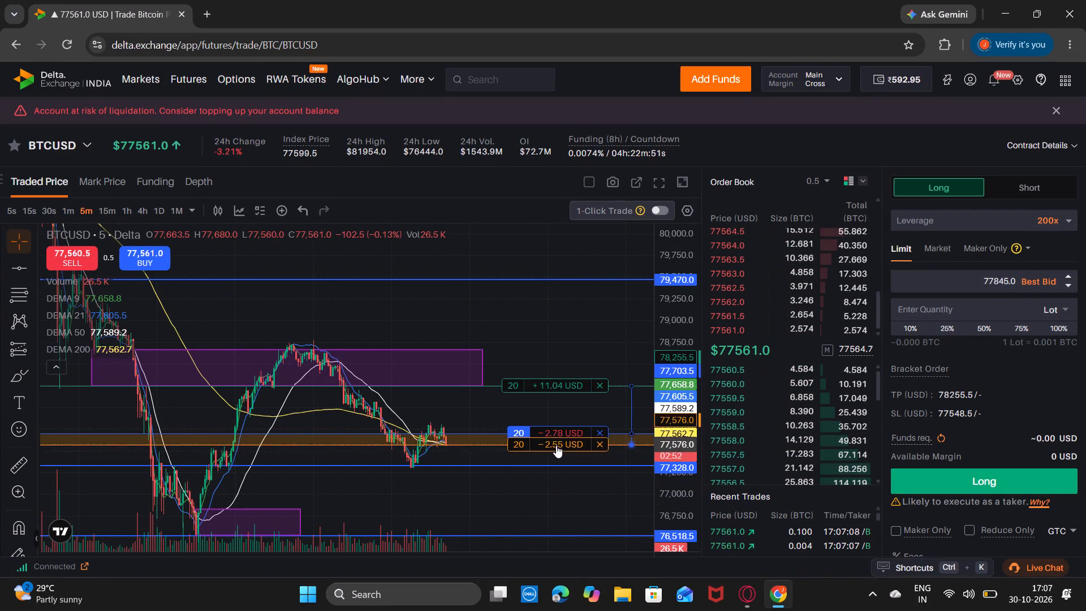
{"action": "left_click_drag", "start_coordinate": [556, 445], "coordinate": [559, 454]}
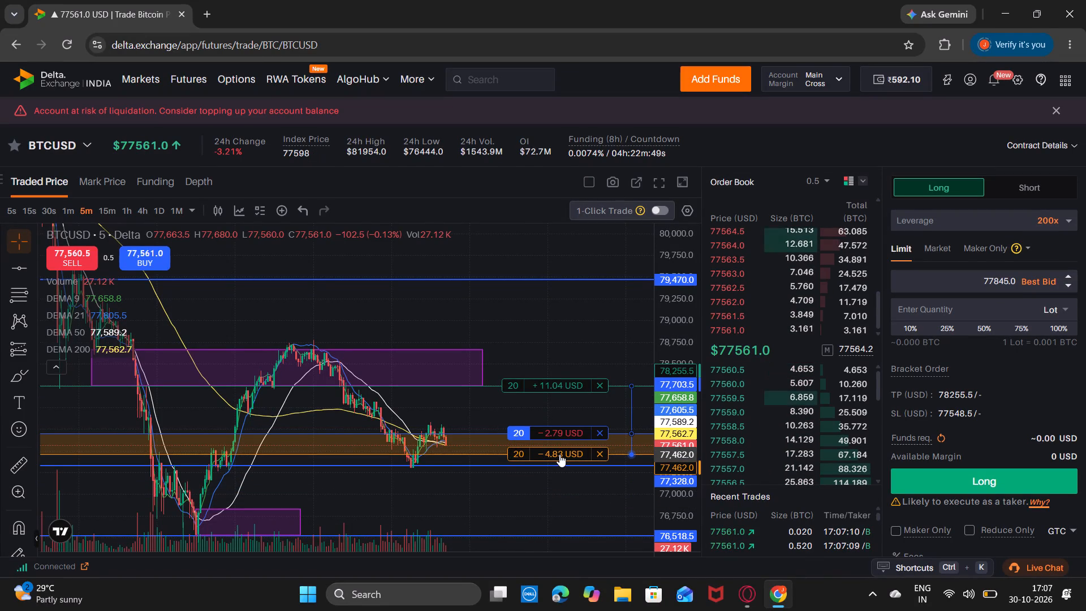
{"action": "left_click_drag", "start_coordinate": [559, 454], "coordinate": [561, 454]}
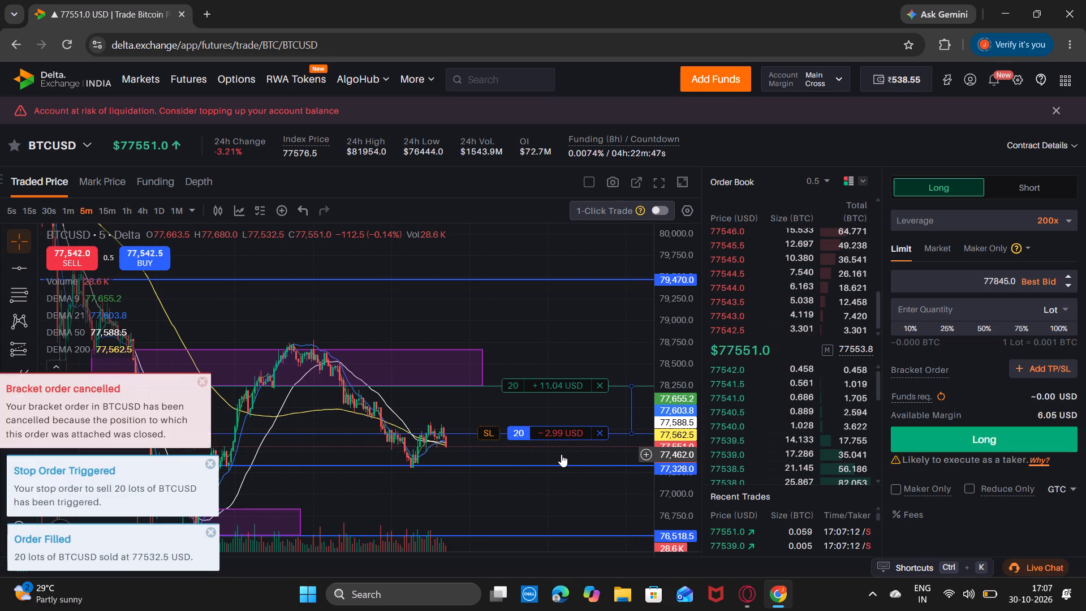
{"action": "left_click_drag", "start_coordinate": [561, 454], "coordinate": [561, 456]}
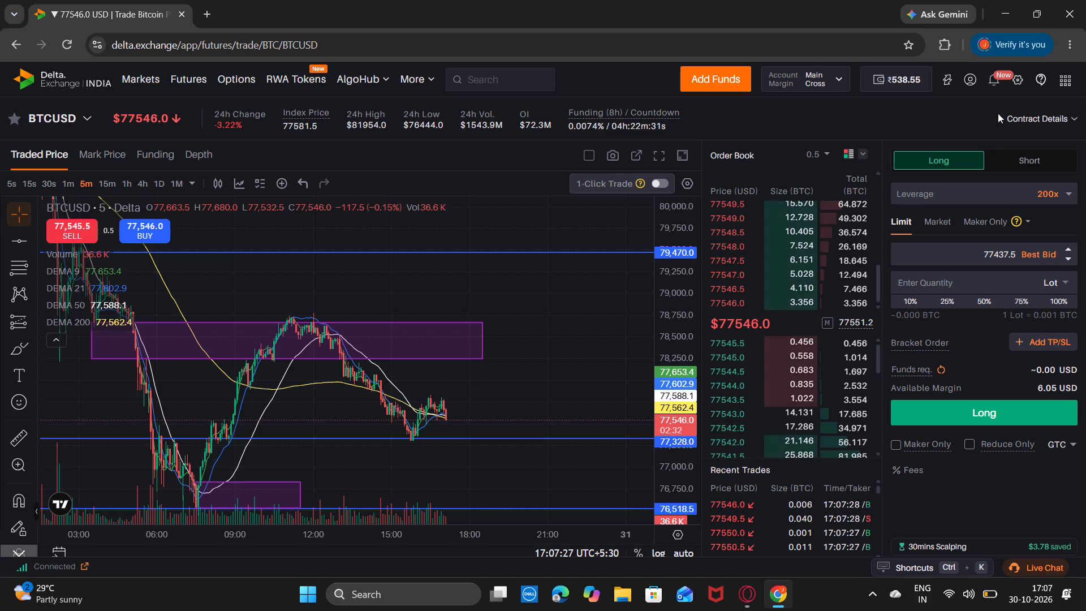
Open the account's PNL analytics and review the 7-day equity, realized PNL, volume and fees charts.
{"action": "left_click", "coordinate": [972, 84]}
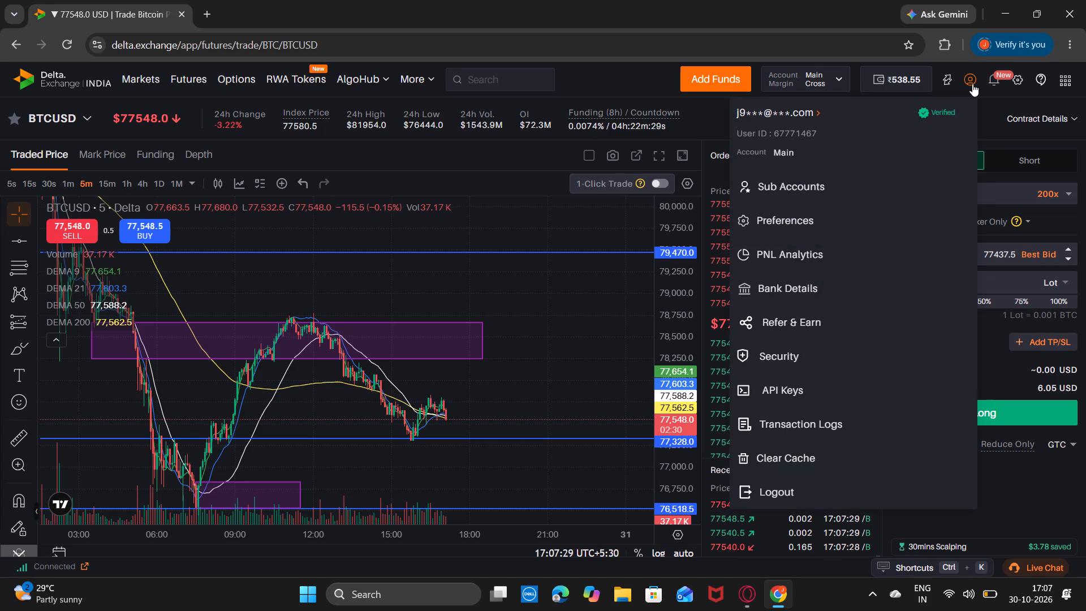
{"action": "left_click", "coordinate": [837, 253]}
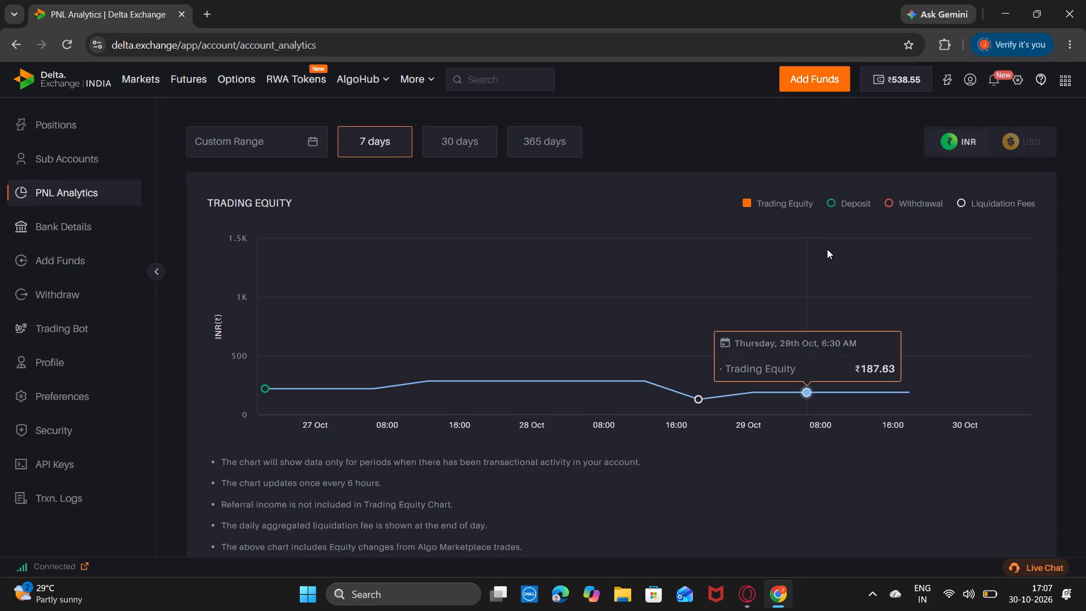
{"action": "scroll", "coordinate": [827, 249], "scroll_direction": "down", "scroll_amount": 3}
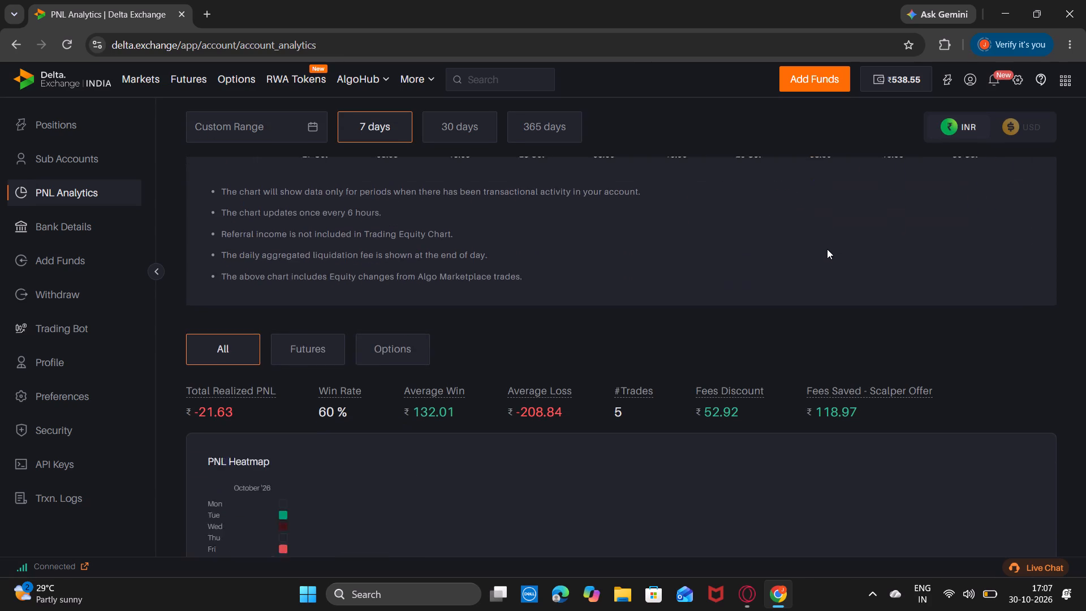
{"action": "scroll", "coordinate": [827, 249], "scroll_direction": "down", "scroll_amount": 8}
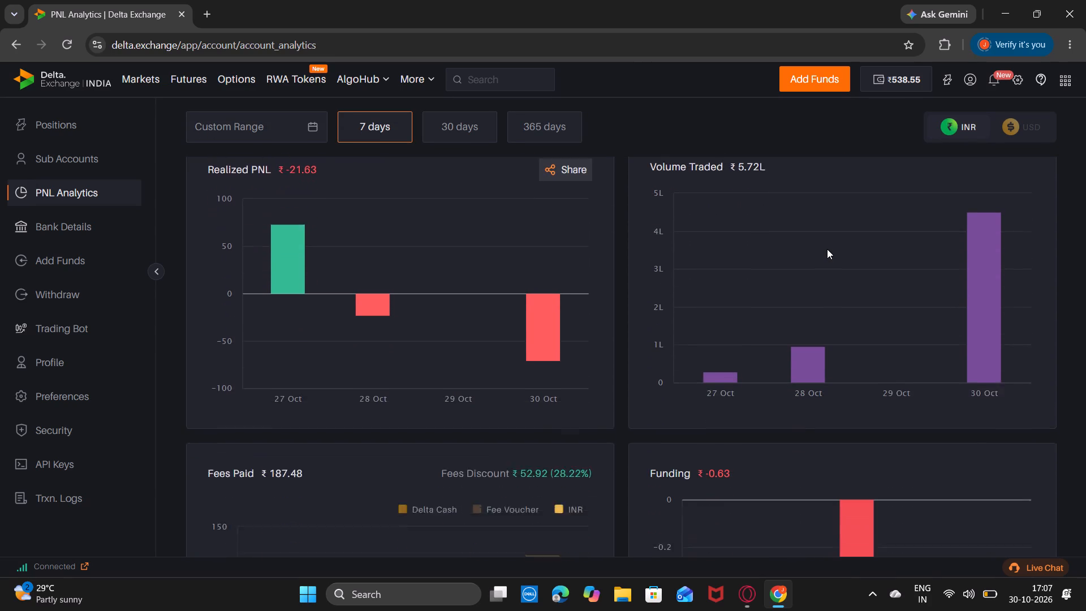
{"action": "scroll", "coordinate": [827, 249], "scroll_direction": "down", "scroll_amount": 12}
{"action": "scroll", "coordinate": [827, 249], "scroll_direction": "up", "scroll_amount": 3}
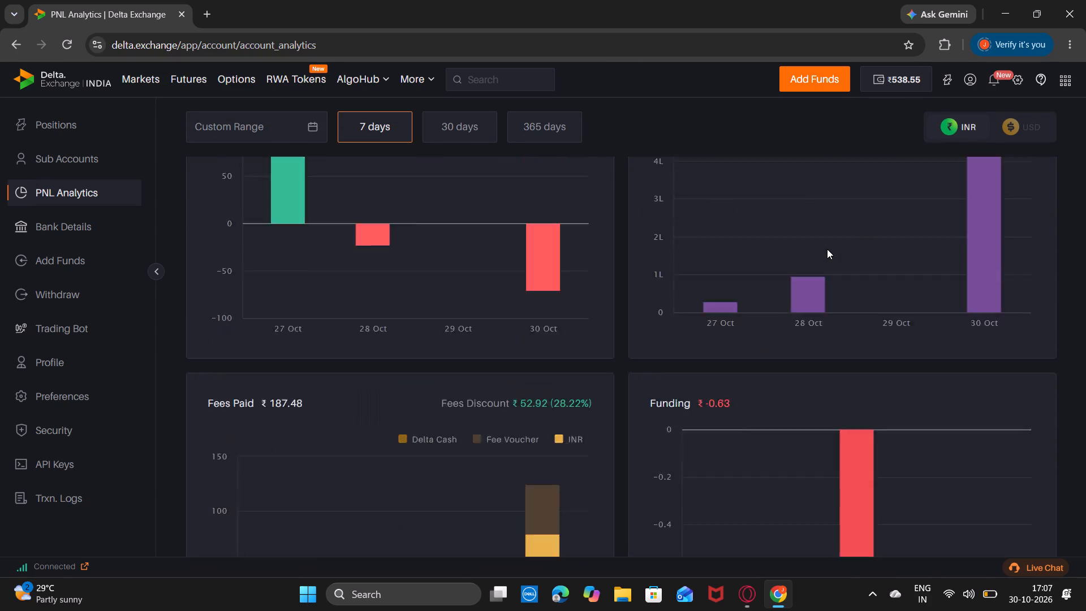
{"action": "scroll", "coordinate": [827, 249], "scroll_direction": "up", "scroll_amount": 2}
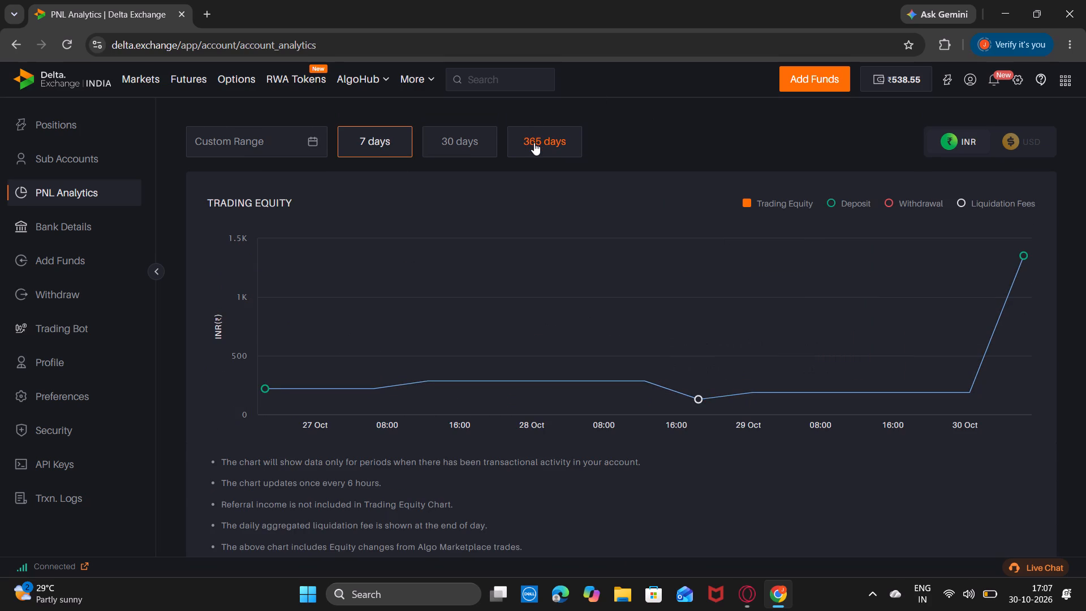
Change the PNL analytics range to 365 days and review the summary figures and PNL heatmap.
{"action": "left_click", "coordinate": [534, 143]}
{"action": "scroll", "coordinate": [561, 297], "scroll_direction": "down", "scroll_amount": 3}
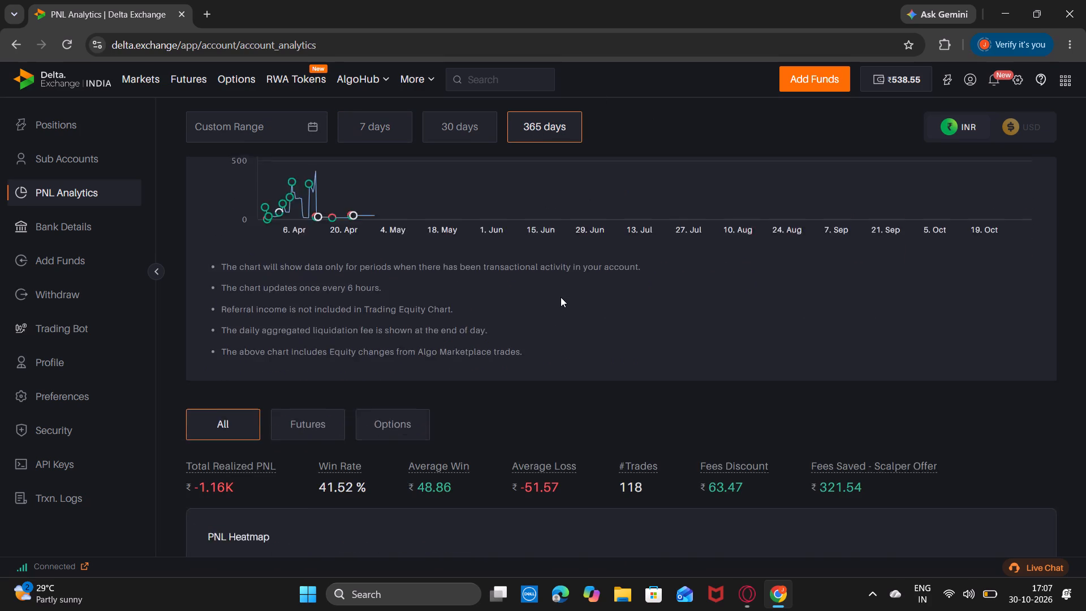
{"action": "scroll", "coordinate": [561, 297], "scroll_direction": "down", "scroll_amount": 5}
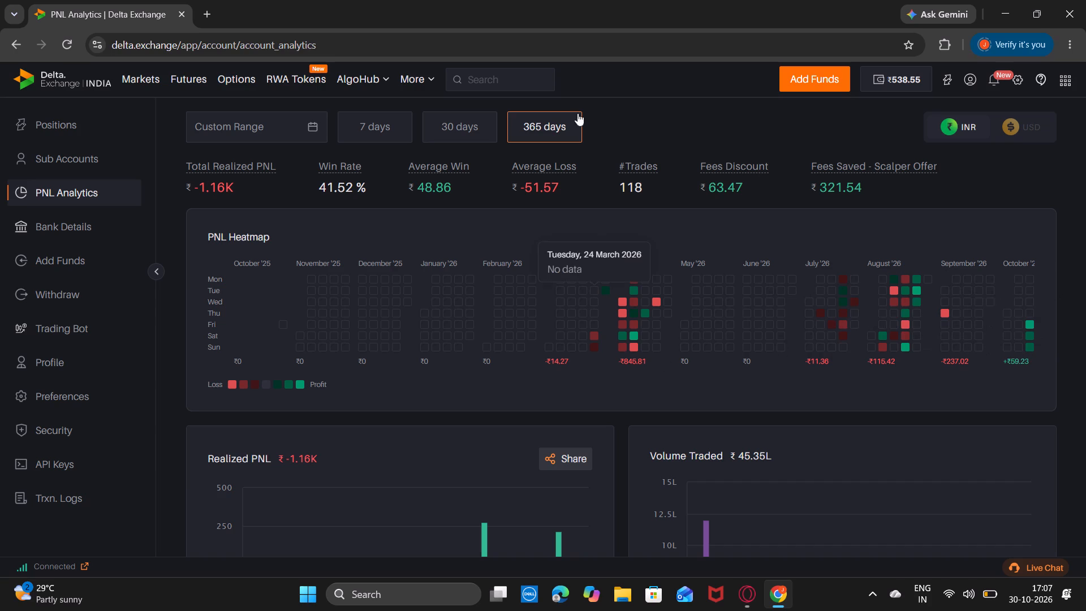
{"action": "scroll", "coordinate": [574, 86], "scroll_direction": "up", "scroll_amount": 8}
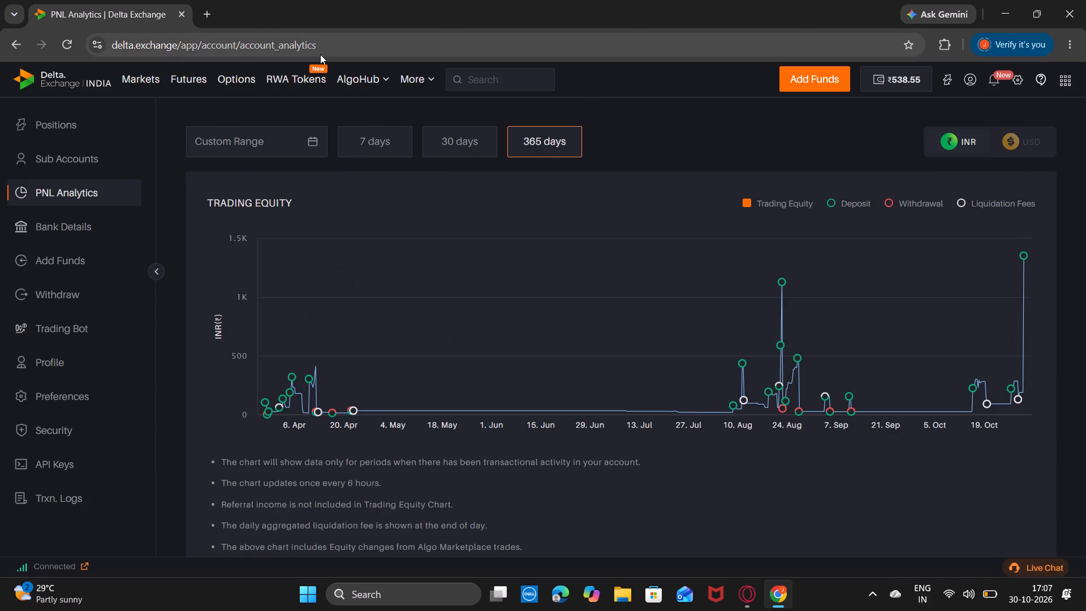
Check the account's positions page, then return to the PNL analytics.
{"action": "left_click", "coordinate": [69, 133]}
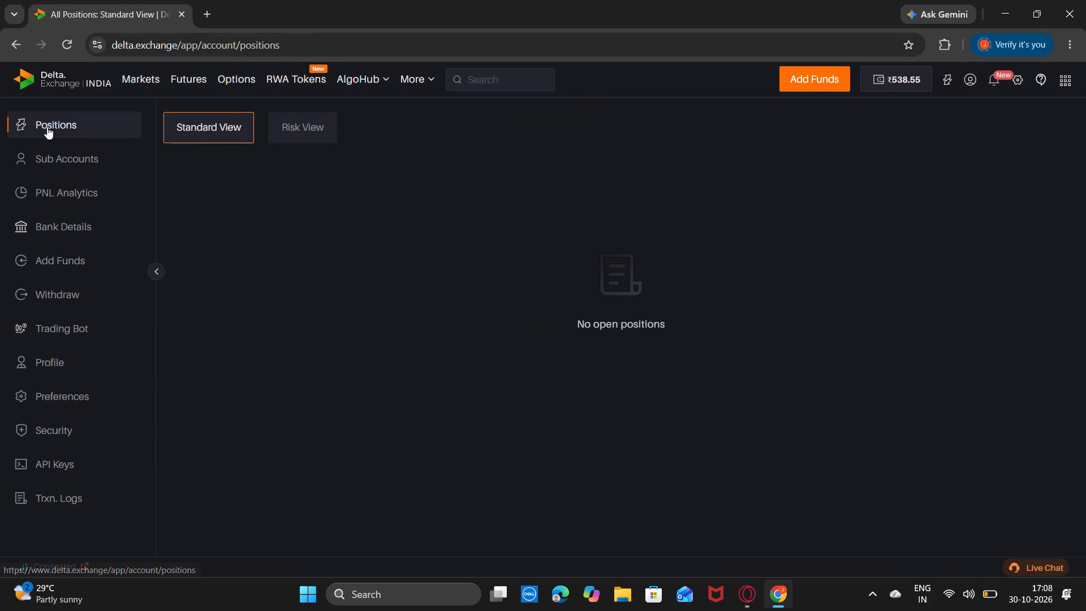
{"action": "left_click", "coordinate": [18, 45]}
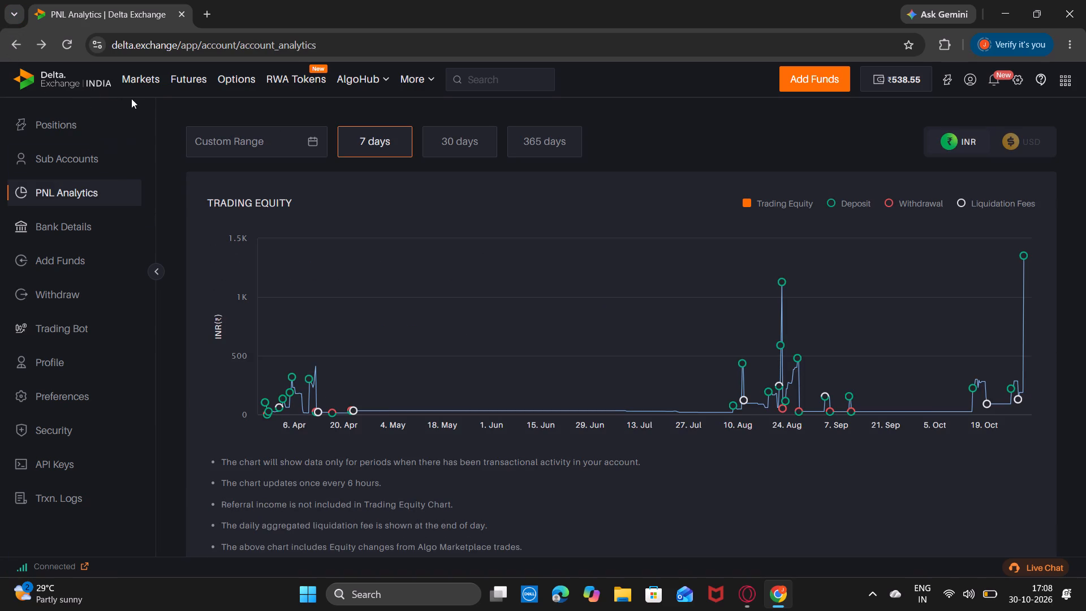
Reopen the Bitcoin perpetual BTCUSD contract from the futures markets list and show its chart in full screen.
{"action": "left_click", "coordinate": [154, 79]}
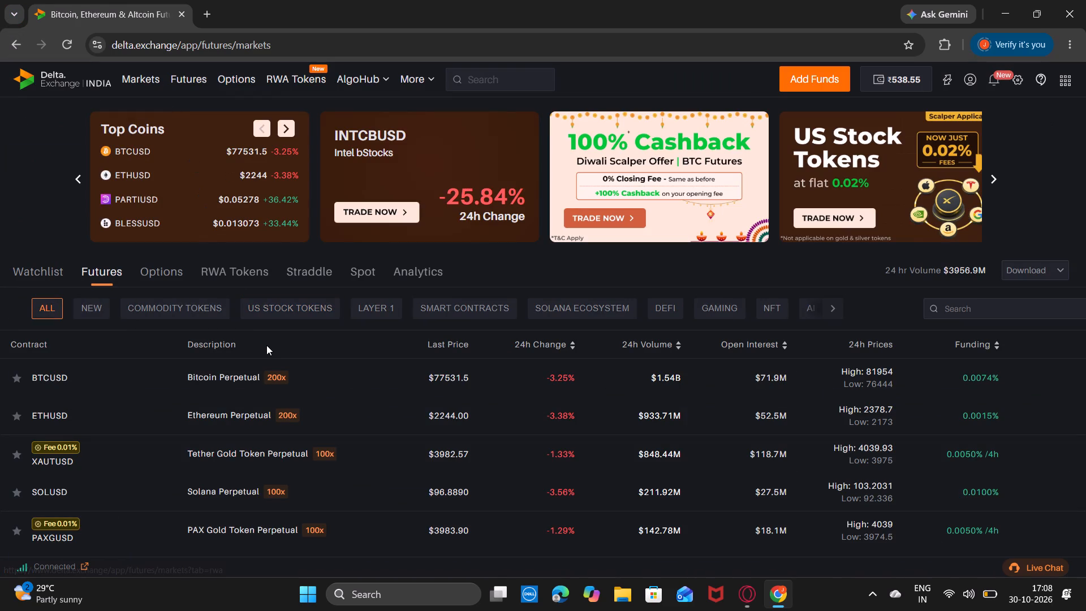
{"action": "left_click", "coordinate": [306, 393]}
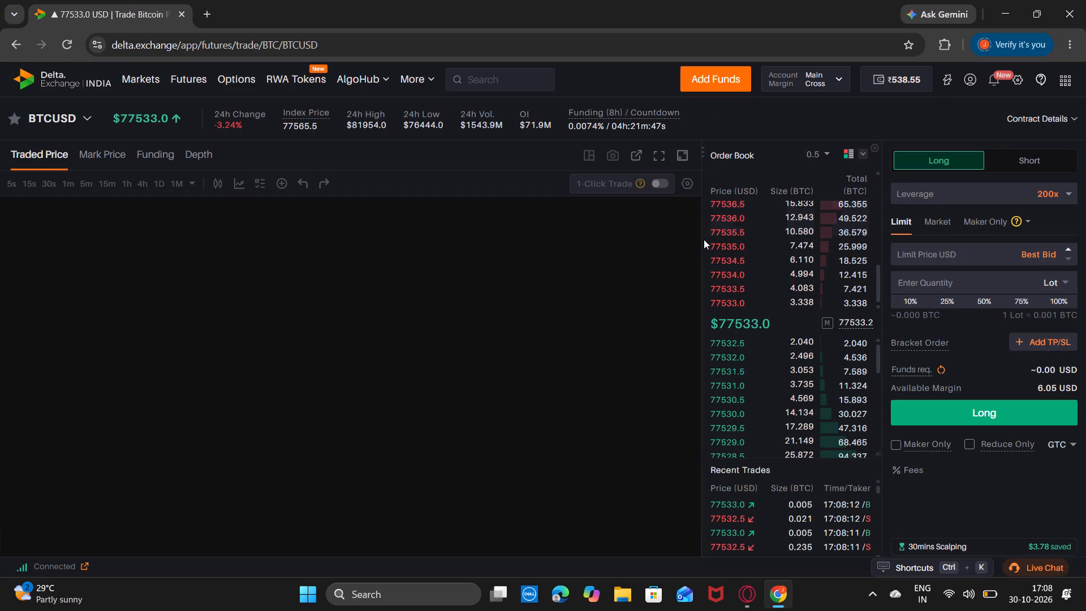
{"action": "left_click", "coordinate": [660, 152]}
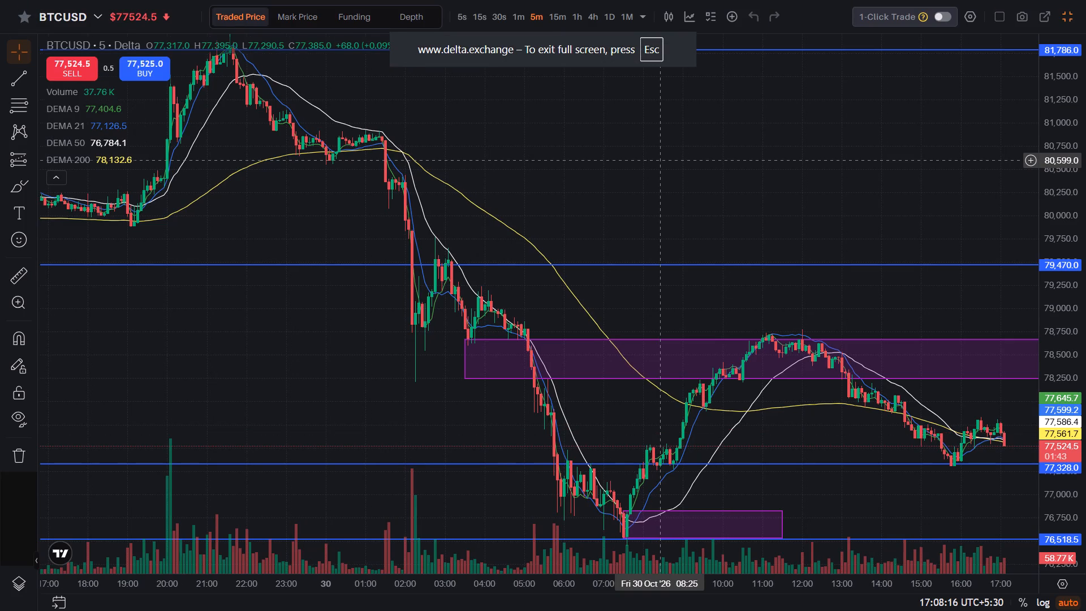
Examine the recent 5-minute BTCUSD price action between the upper purple zone and the 77,328 level.
{"action": "scroll", "coordinate": [660, 160], "scroll_direction": "left", "scroll_amount": 7}
{"action": "scroll", "coordinate": [660, 160], "scroll_direction": "right", "scroll_amount": 1}
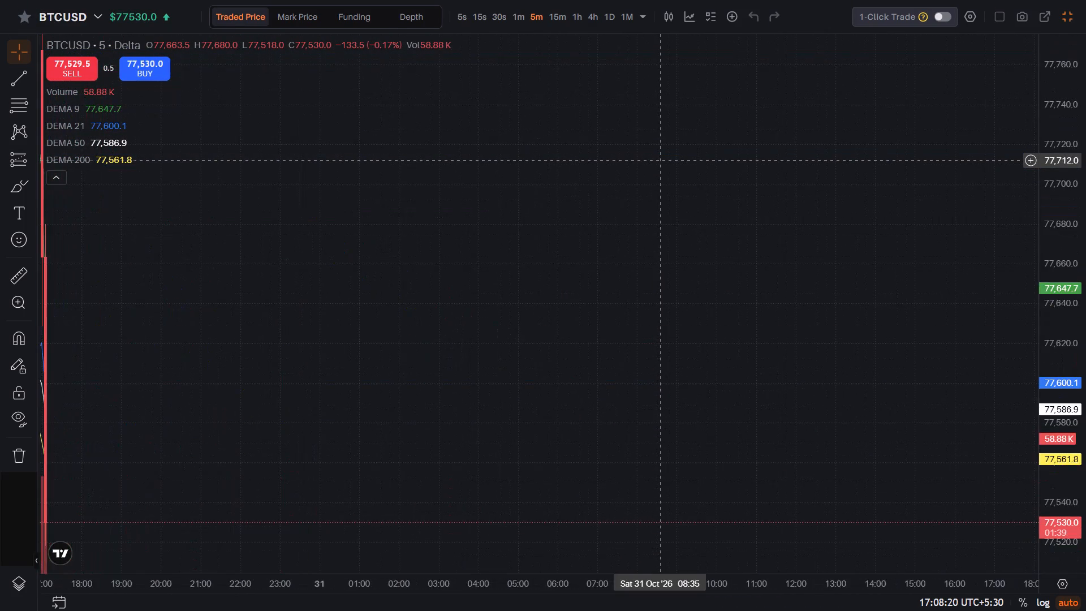
{"action": "scroll", "coordinate": [660, 160], "scroll_direction": "right", "scroll_amount": 3}
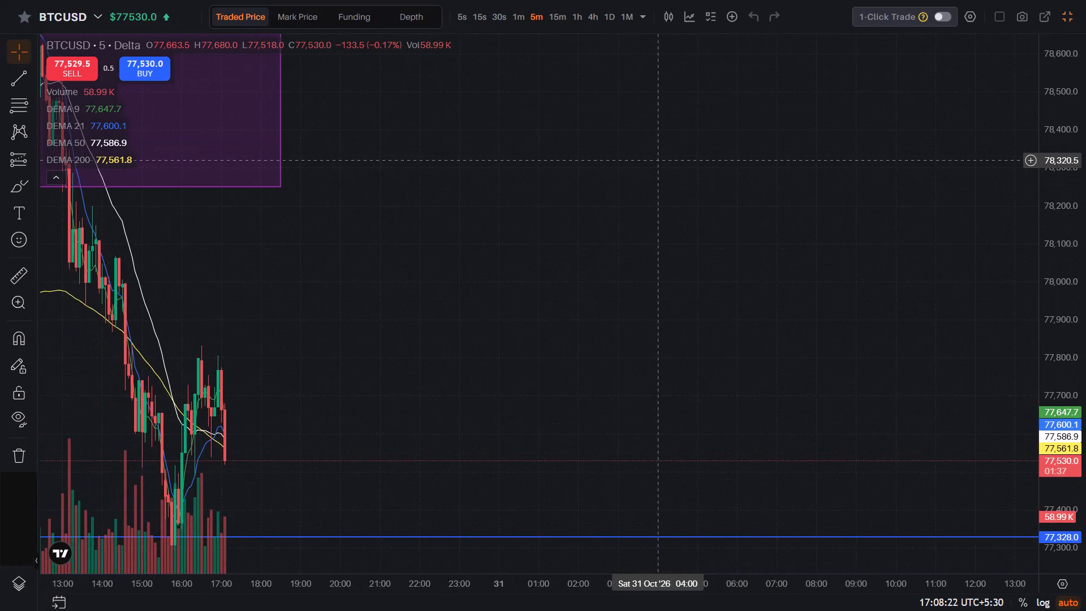
{"action": "scroll", "coordinate": [660, 160], "scroll_direction": "right", "scroll_amount": 2}
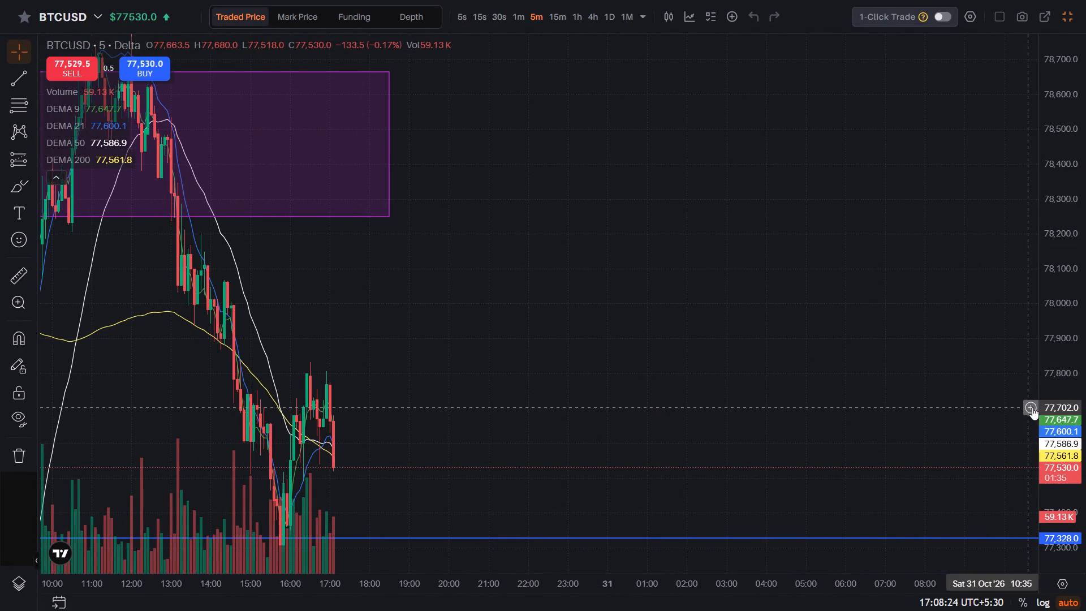
{"action": "scroll", "coordinate": [1072, 411], "scroll_direction": "down", "scroll_amount": 7}
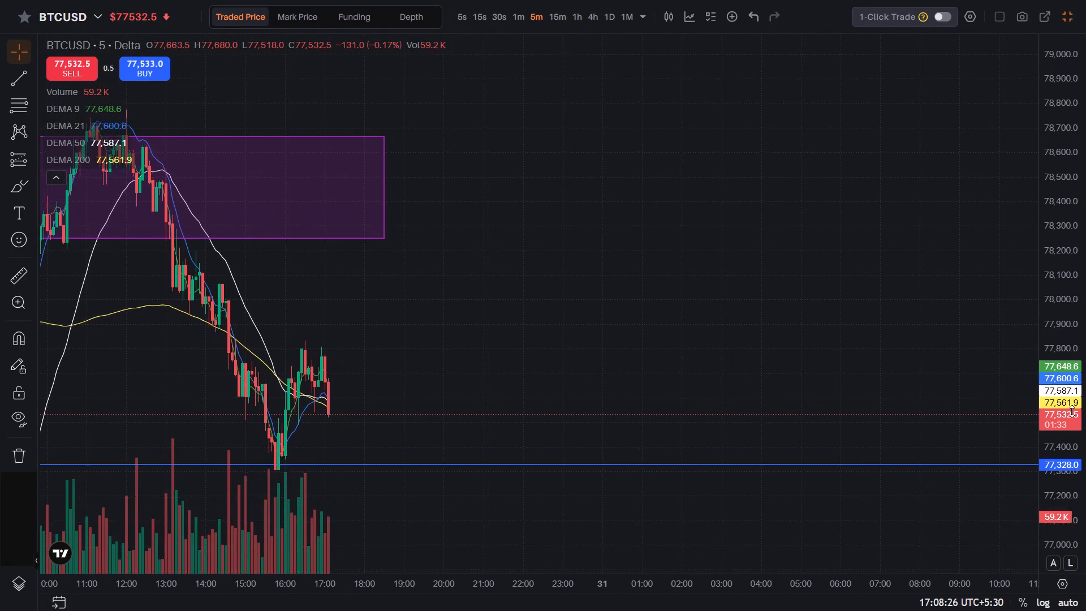
{"action": "scroll", "coordinate": [1072, 411], "scroll_direction": "down", "scroll_amount": 2}
{"action": "scroll", "coordinate": [705, 284], "scroll_direction": "right", "scroll_amount": 1}
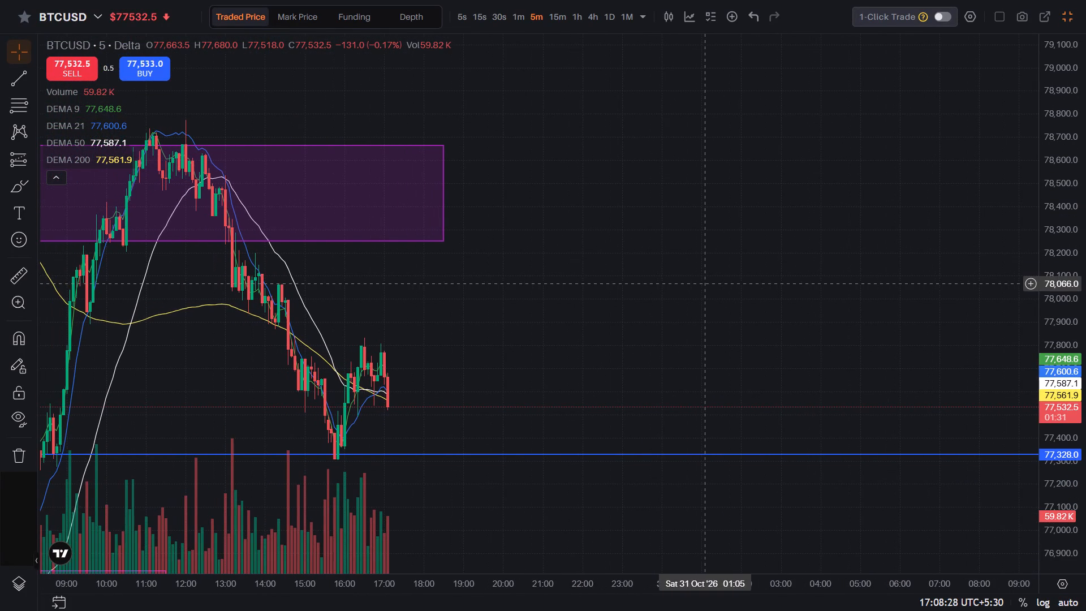
Switch the BTCUSD chart to the 1-hour timeframe.
{"action": "left_click", "coordinate": [580, 19]}
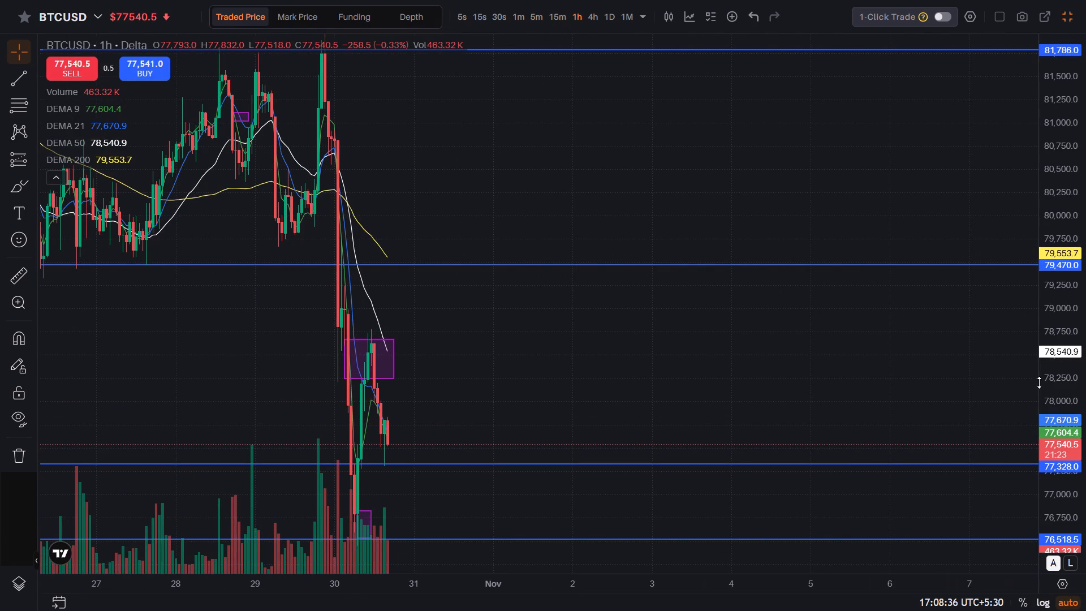
{"action": "scroll", "coordinate": [1043, 386], "scroll_direction": "down", "scroll_amount": 4}
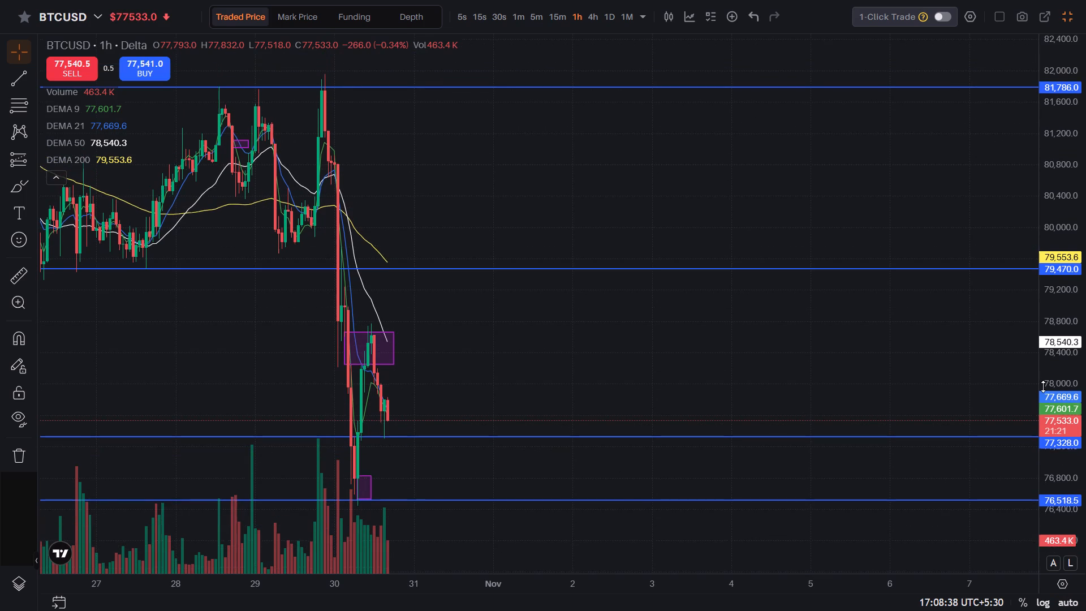
{"action": "scroll", "coordinate": [1043, 386], "scroll_direction": "down", "scroll_amount": 4}
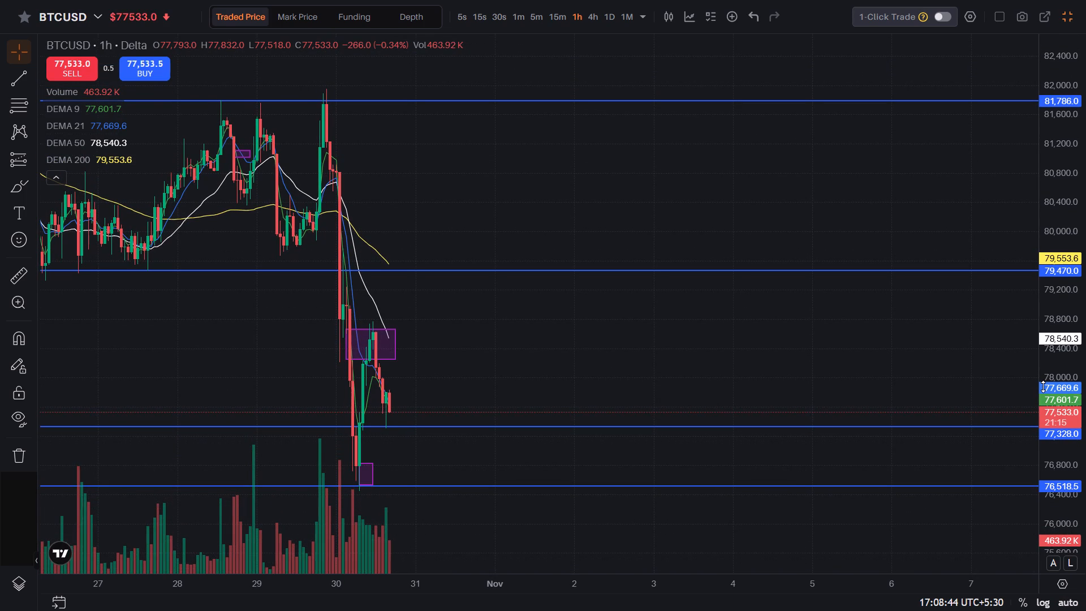
{"action": "scroll", "coordinate": [1043, 386], "scroll_direction": "down", "scroll_amount": 3}
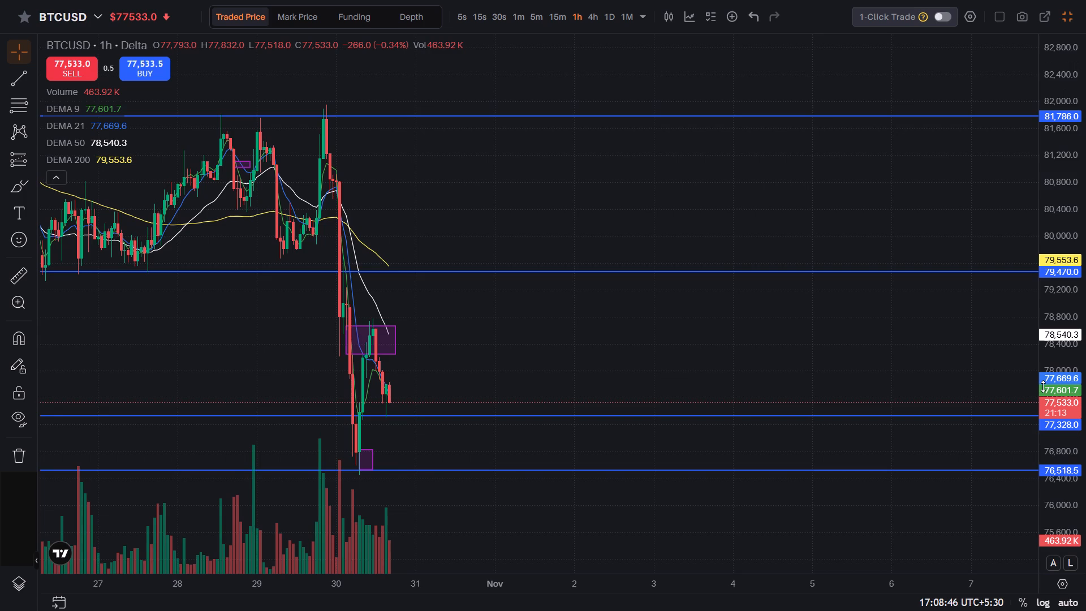
{"action": "scroll", "coordinate": [1043, 386], "scroll_direction": "down", "scroll_amount": 3}
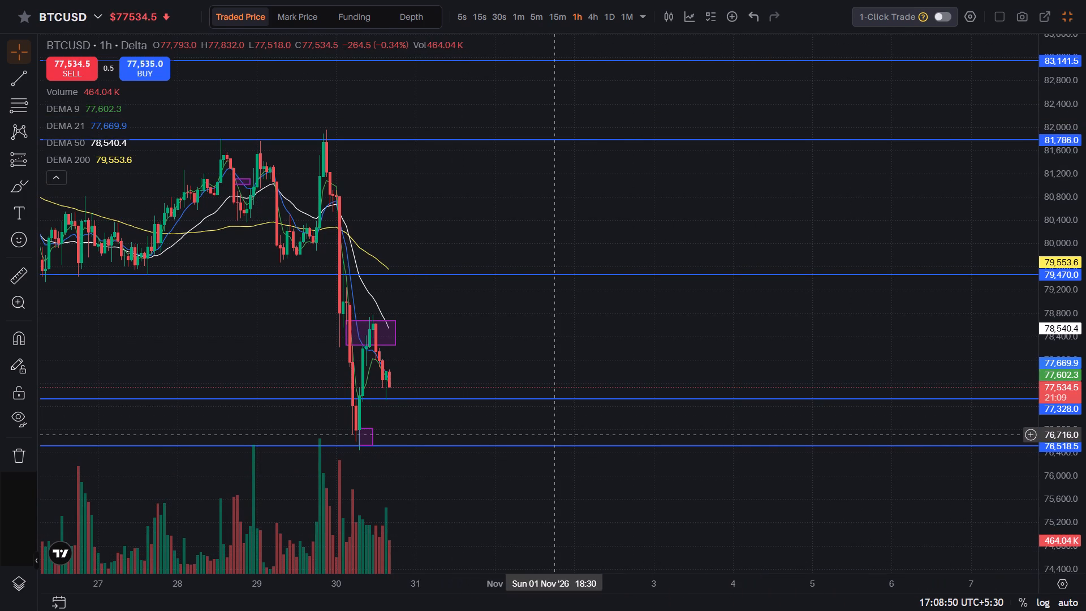
Delete the small purple rectangle just above the 76,518.5 level at the 30 October low.
{"action": "left_click", "coordinate": [102, 401]}
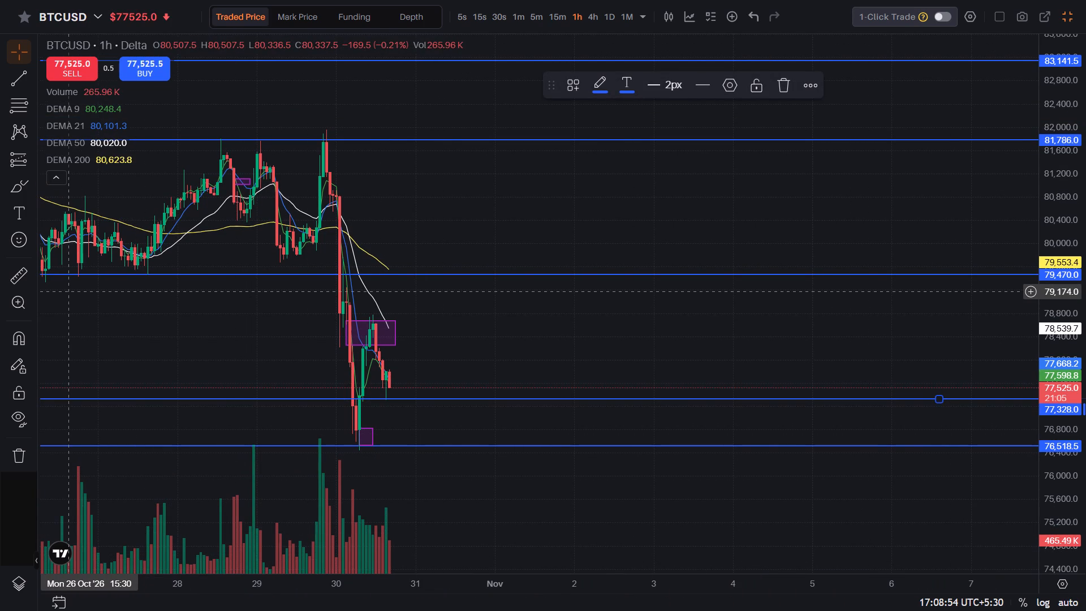
{"action": "left_click", "coordinate": [376, 430]}
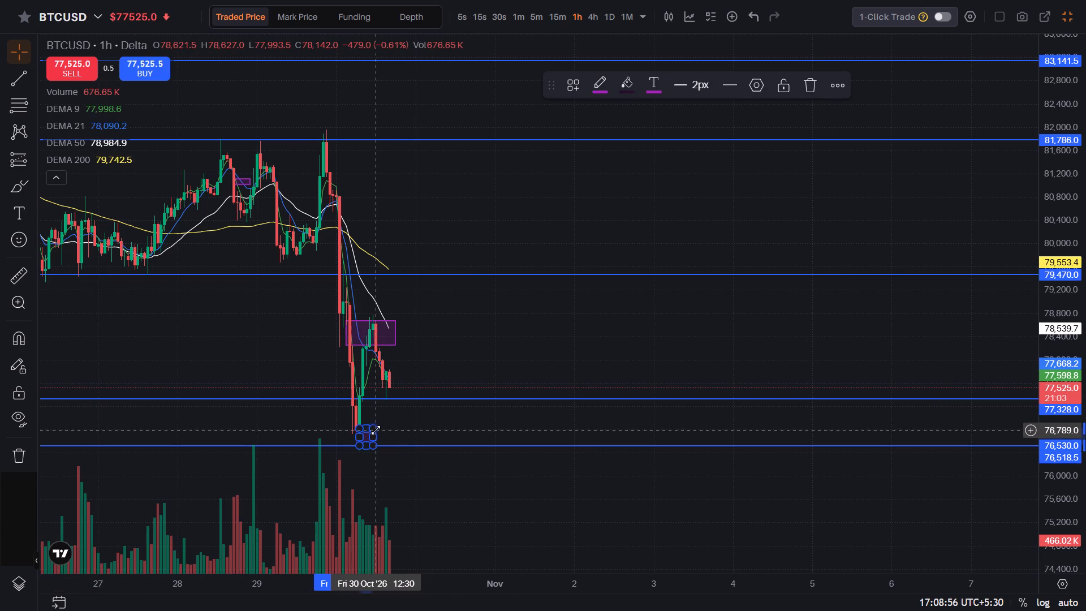
{"action": "left_click", "coordinate": [811, 91]}
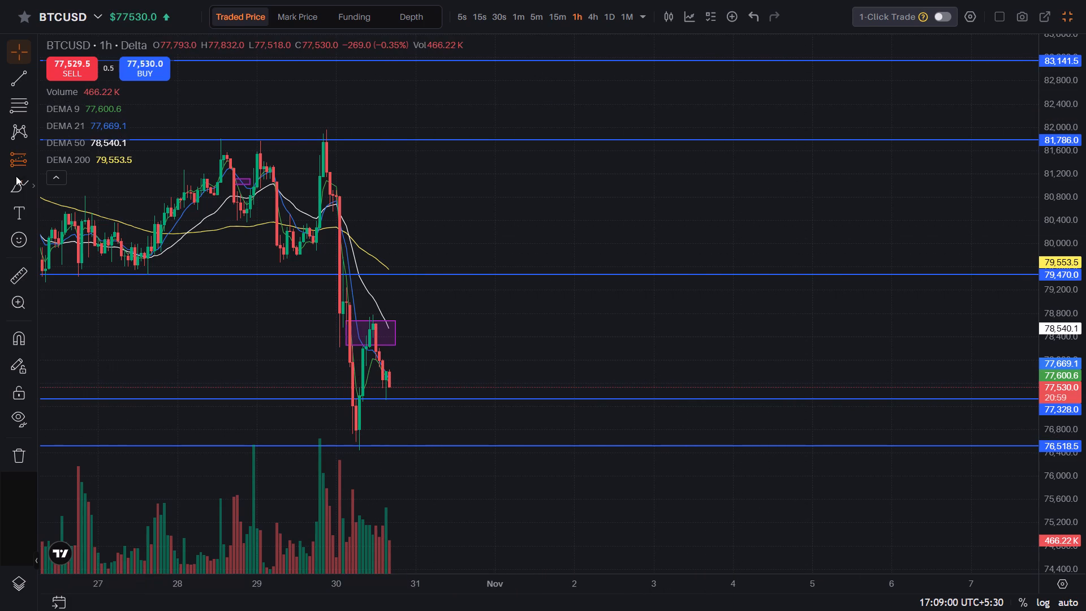
Draw a purple rectangle zone from about 76,606 to 77,336, starting at the 30 October low and extending to about 1 November.
{"action": "left_click", "coordinate": [36, 186]}
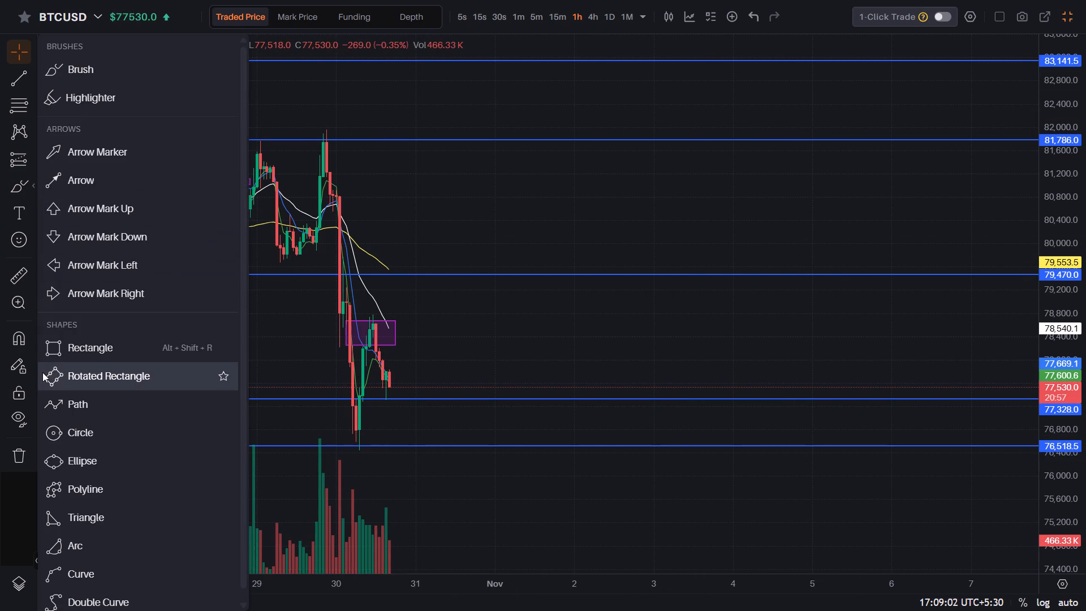
{"action": "left_click", "coordinate": [51, 351]}
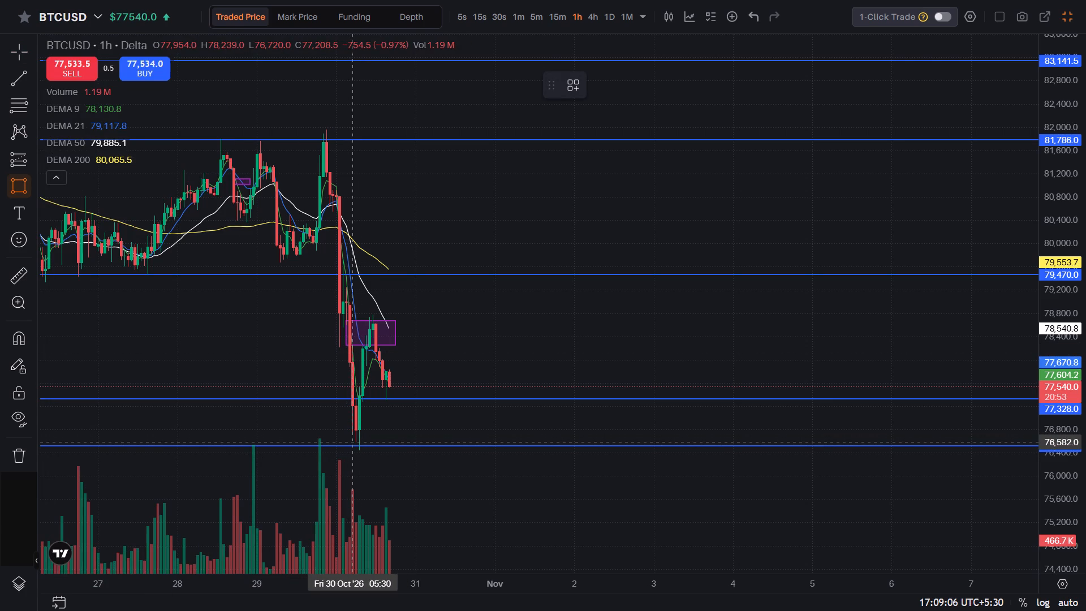
{"action": "left_click", "coordinate": [357, 441]}
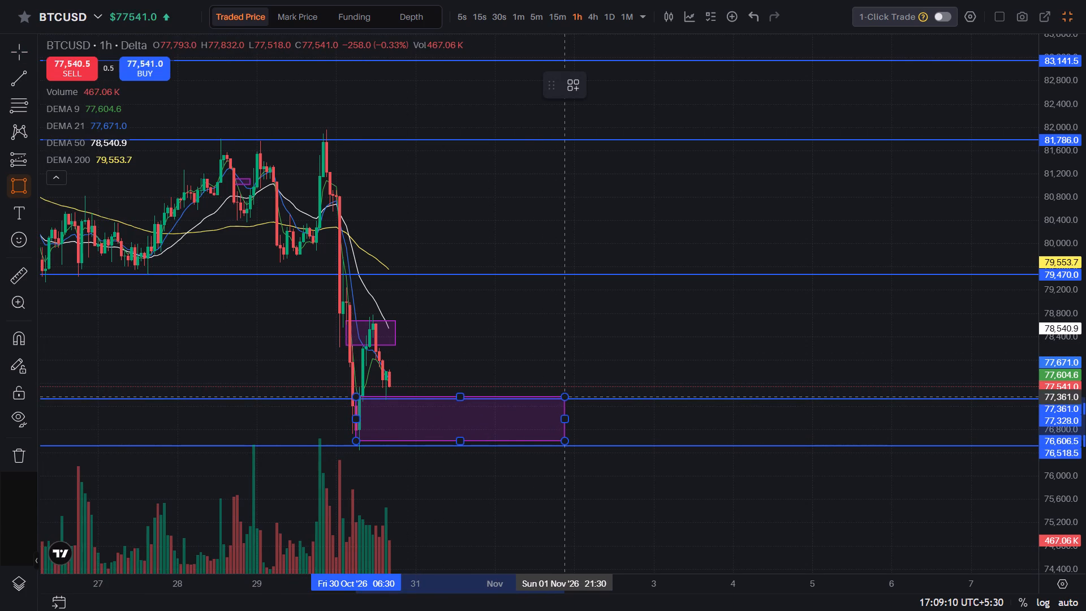
{"action": "left_click_drag", "start_coordinate": [565, 398], "coordinate": [578, 375]}
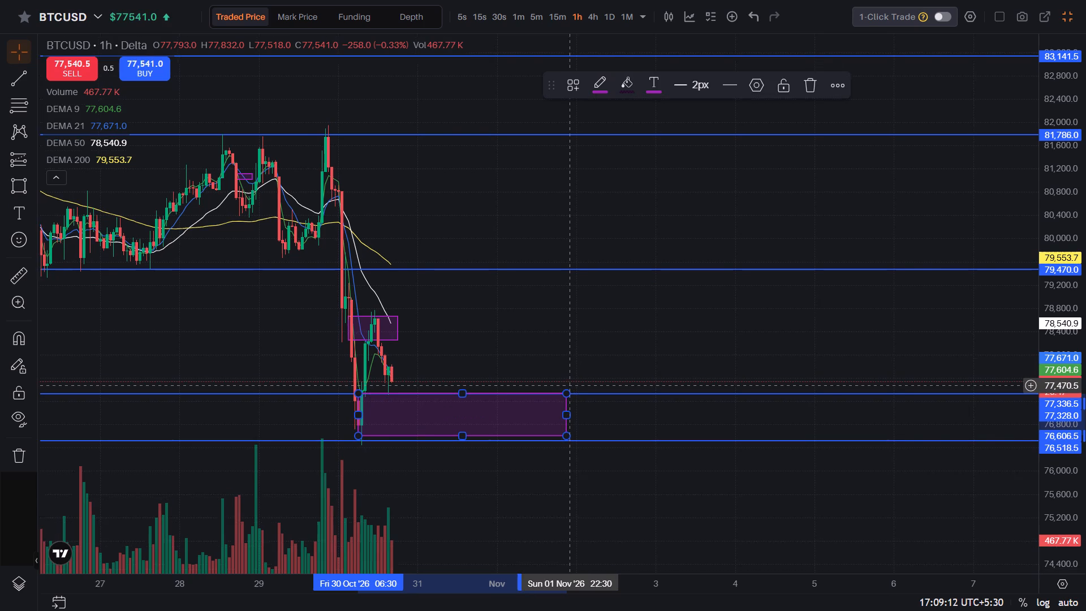
{"action": "left_click_drag", "start_coordinate": [578, 375], "coordinate": [579, 373]}
{"action": "left_click", "coordinate": [579, 373]}
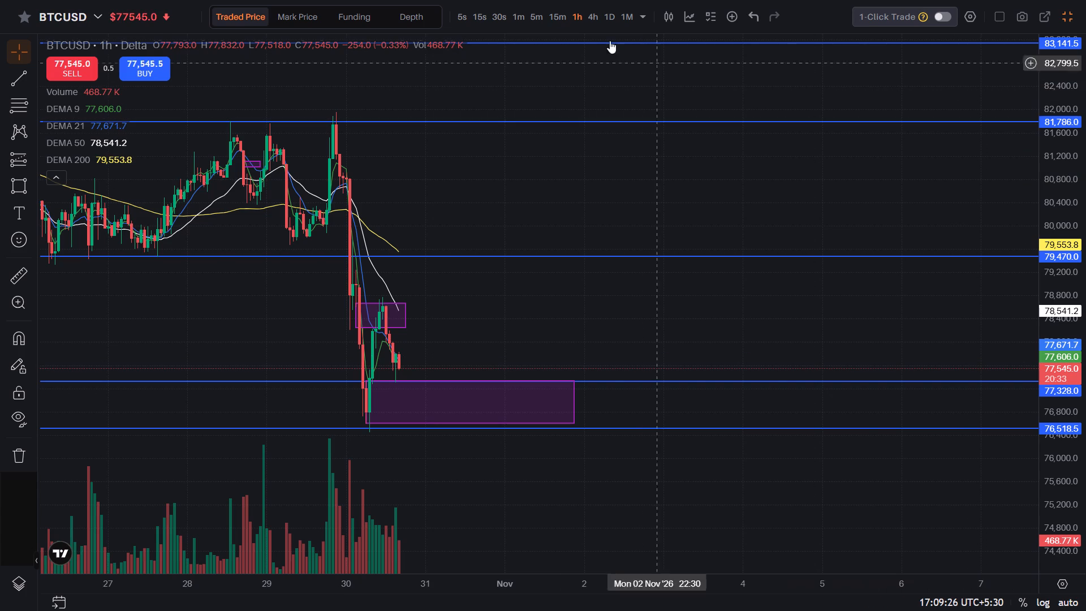
Switch the BTCUSD chart to the 5-minute timeframe.
{"action": "left_click", "coordinate": [533, 13]}
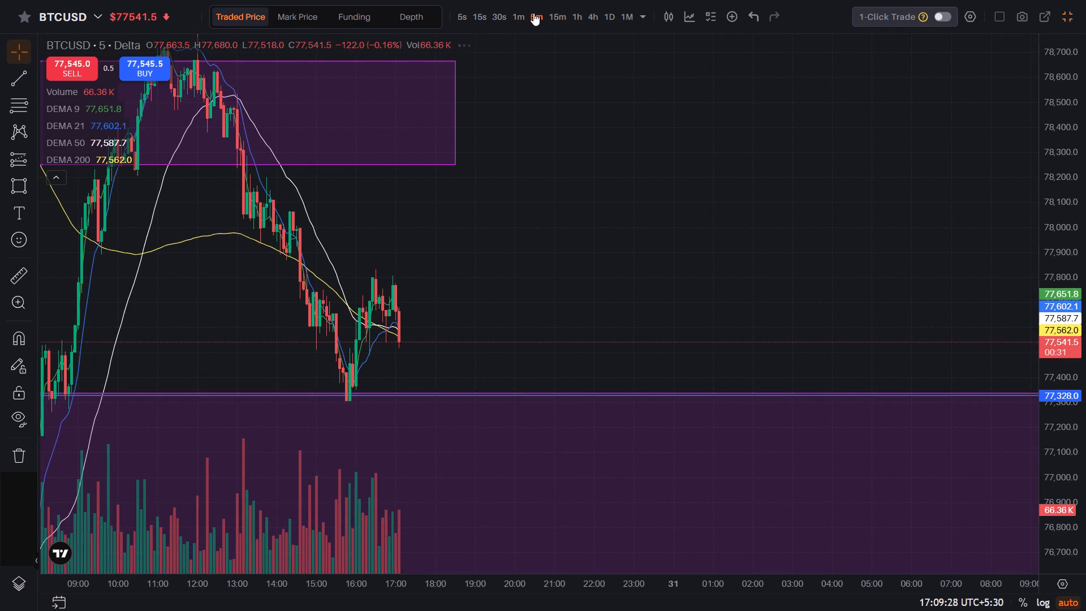
{"action": "scroll", "coordinate": [455, 273], "scroll_direction": "right", "scroll_amount": 1}
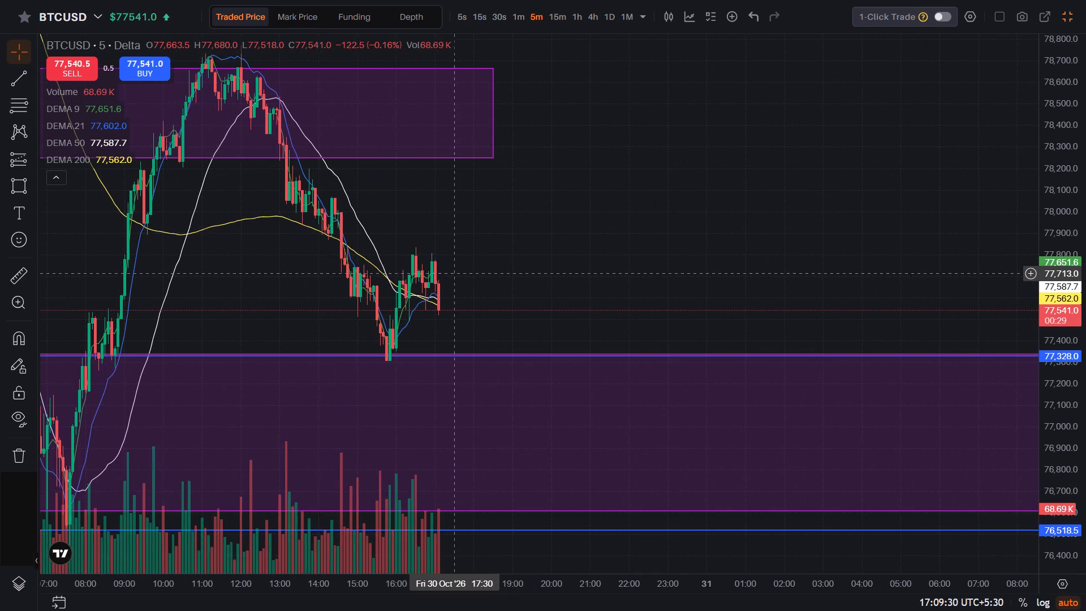
{"action": "scroll", "coordinate": [455, 273], "scroll_direction": "right", "scroll_amount": 1}
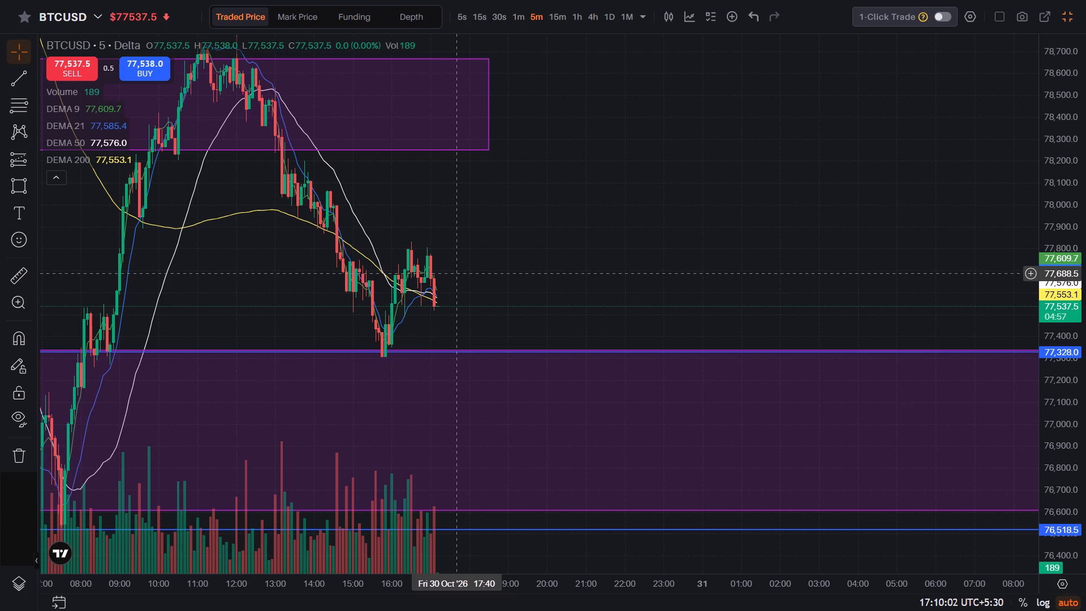
Place a market long order on BTCUSD at 200x leverage using 100% of the available margin, about 12 lots.
{"action": "left_click", "coordinate": [150, 70]}
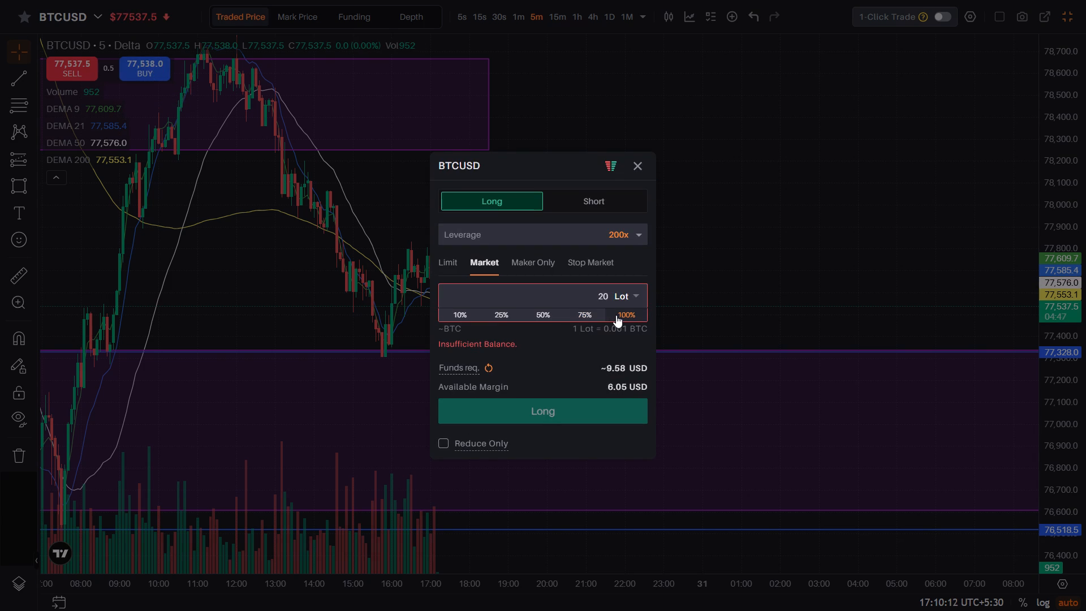
{"action": "left_click", "coordinate": [618, 315]}
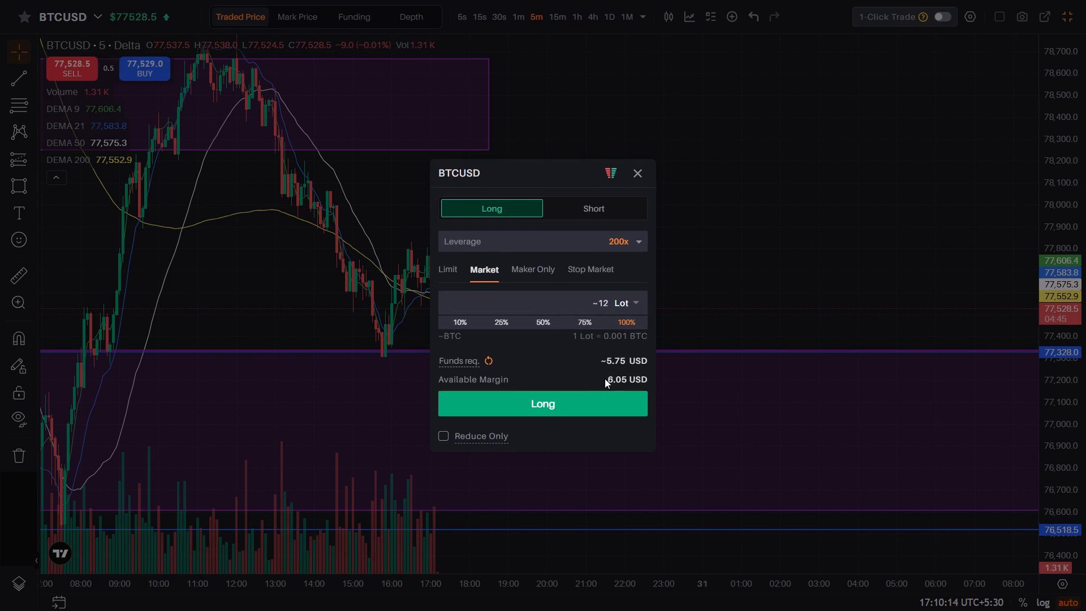
{"action": "left_click", "coordinate": [599, 394]}
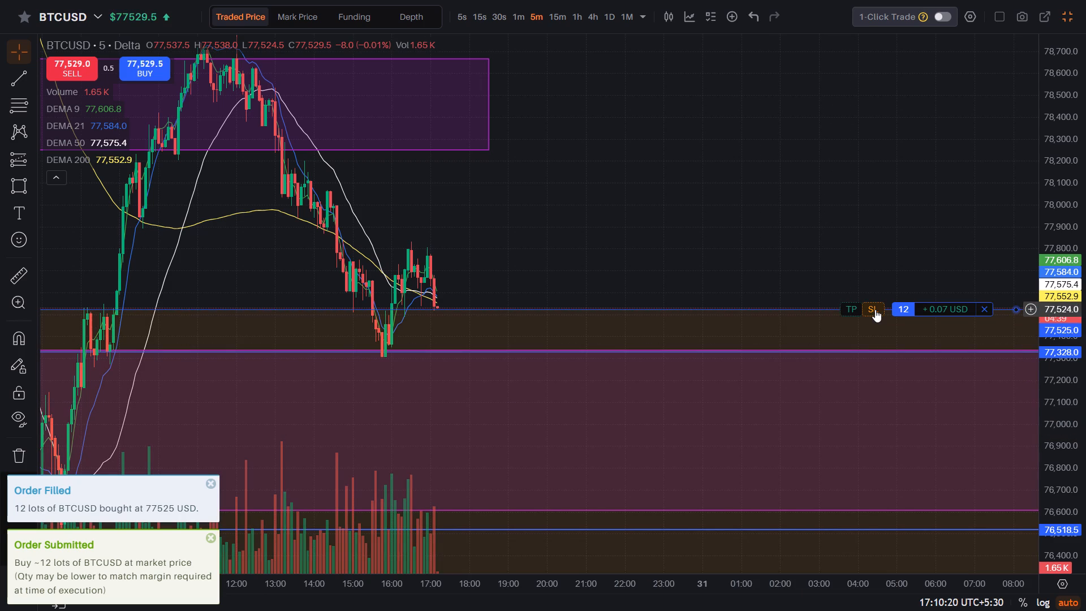
Add a stop loss to the 12-lot long position at 77,298.5, just below the 77,328 level.
{"action": "left_click_drag", "start_coordinate": [875, 309], "coordinate": [877, 317]}
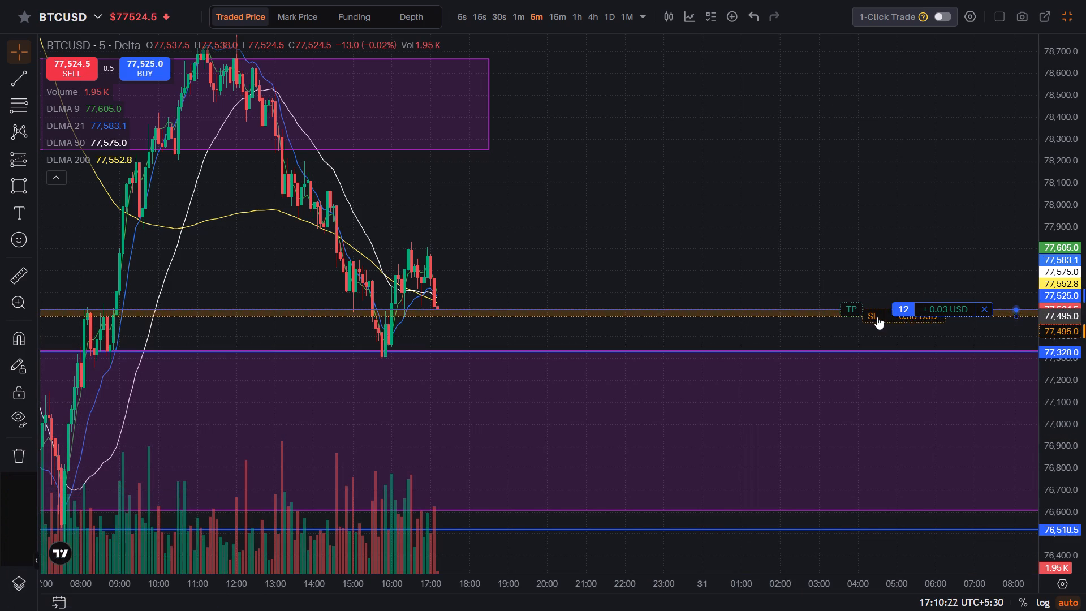
{"action": "left_click_drag", "start_coordinate": [877, 317], "coordinate": [884, 330]}
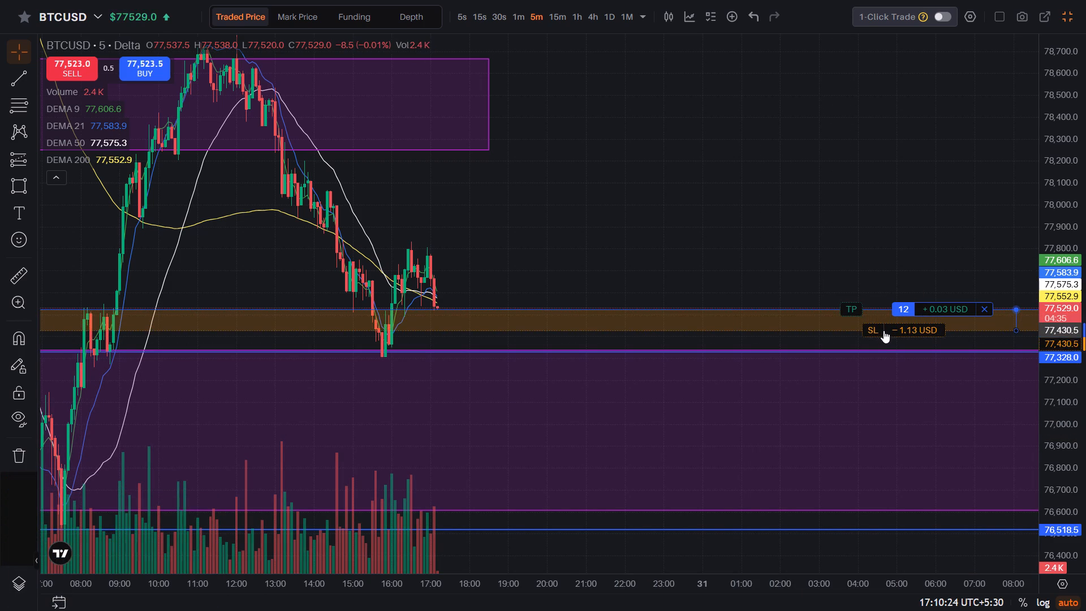
{"action": "left_click_drag", "start_coordinate": [884, 330], "coordinate": [891, 347]}
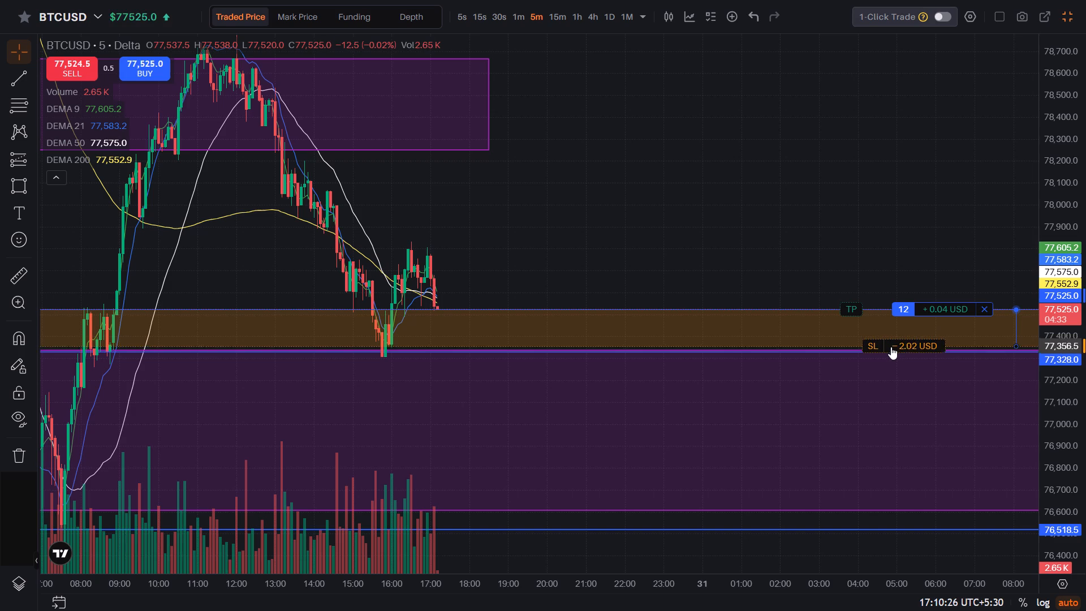
{"action": "left_click_drag", "start_coordinate": [891, 347], "coordinate": [894, 359]}
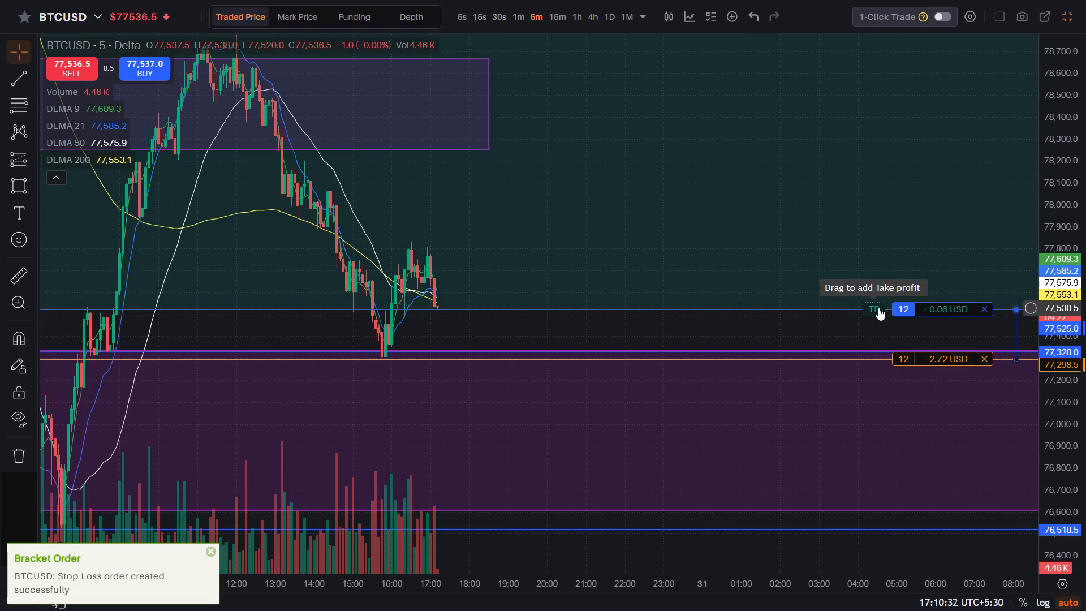
Add a take profit to the 12-lot long position at 78,427, inside the upper purple zone.
{"action": "left_click_drag", "start_coordinate": [878, 308], "coordinate": [902, 241]}
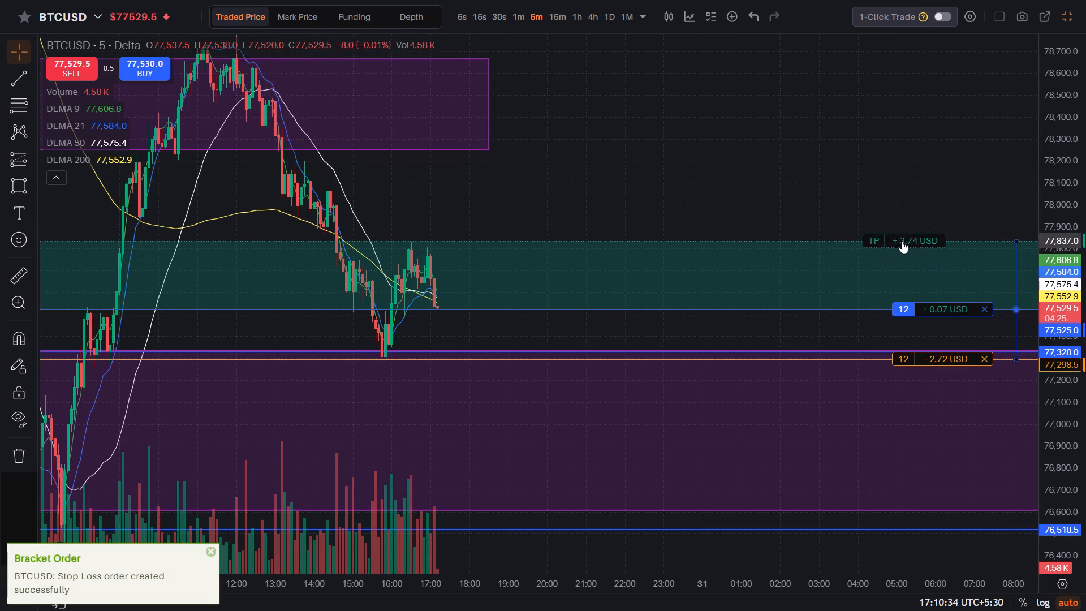
{"action": "left_click_drag", "start_coordinate": [902, 241], "coordinate": [919, 220]}
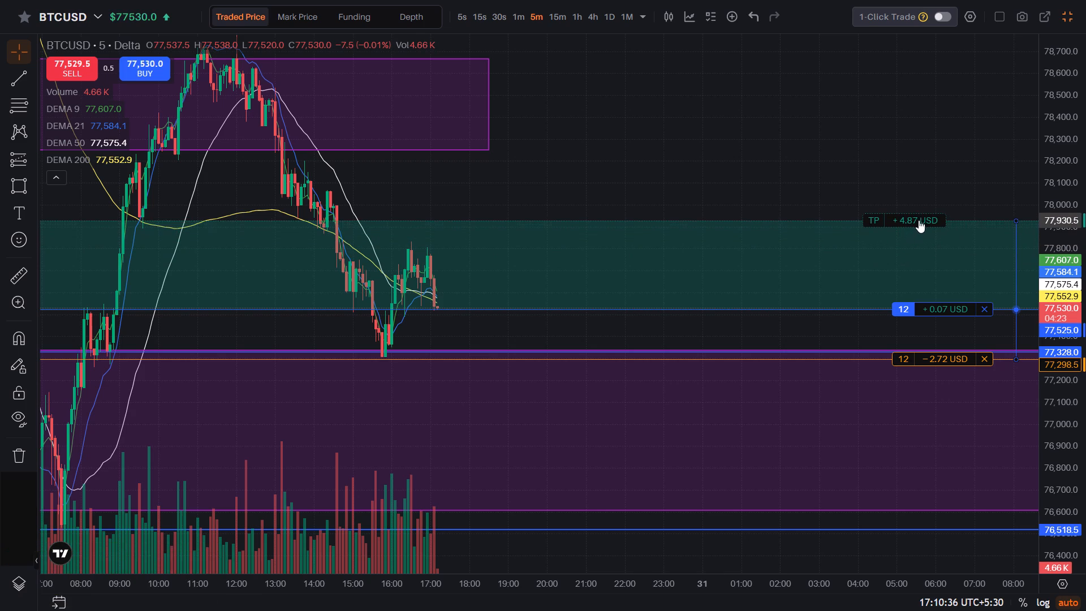
{"action": "left_click_drag", "start_coordinate": [919, 220], "coordinate": [955, 181]}
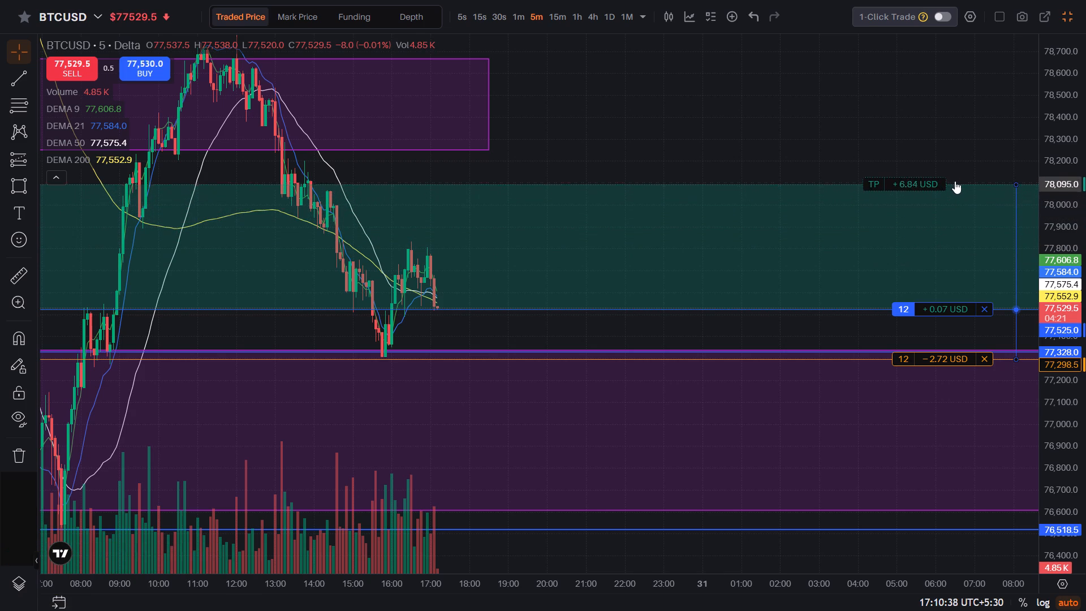
{"action": "left_click_drag", "start_coordinate": [955, 181], "coordinate": [977, 150]}
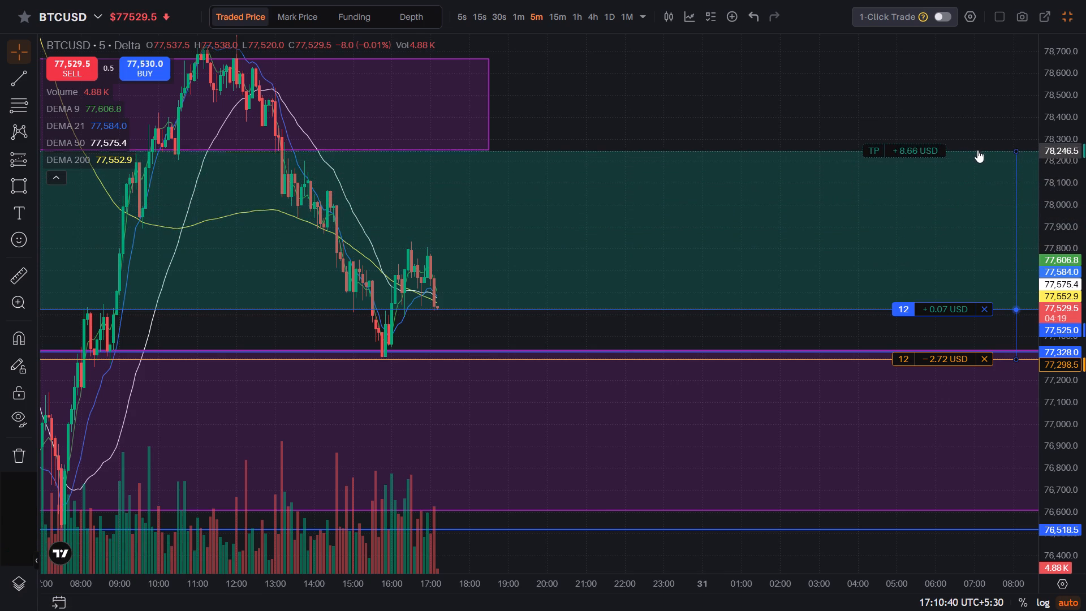
{"action": "left_click_drag", "start_coordinate": [977, 150], "coordinate": [985, 137]}
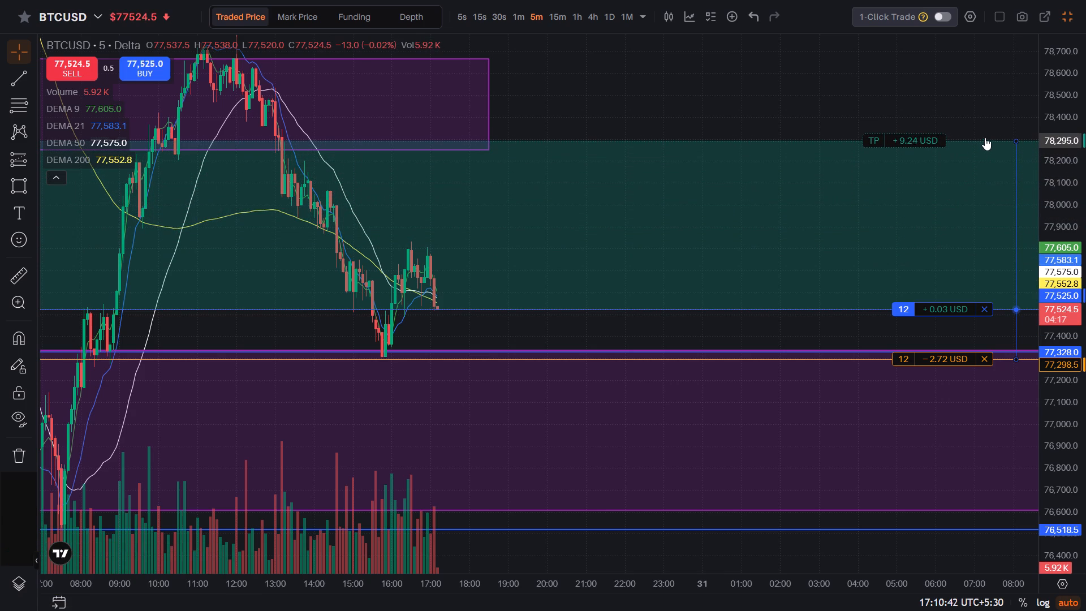
{"action": "left_click_drag", "start_coordinate": [985, 137], "coordinate": [989, 112]}
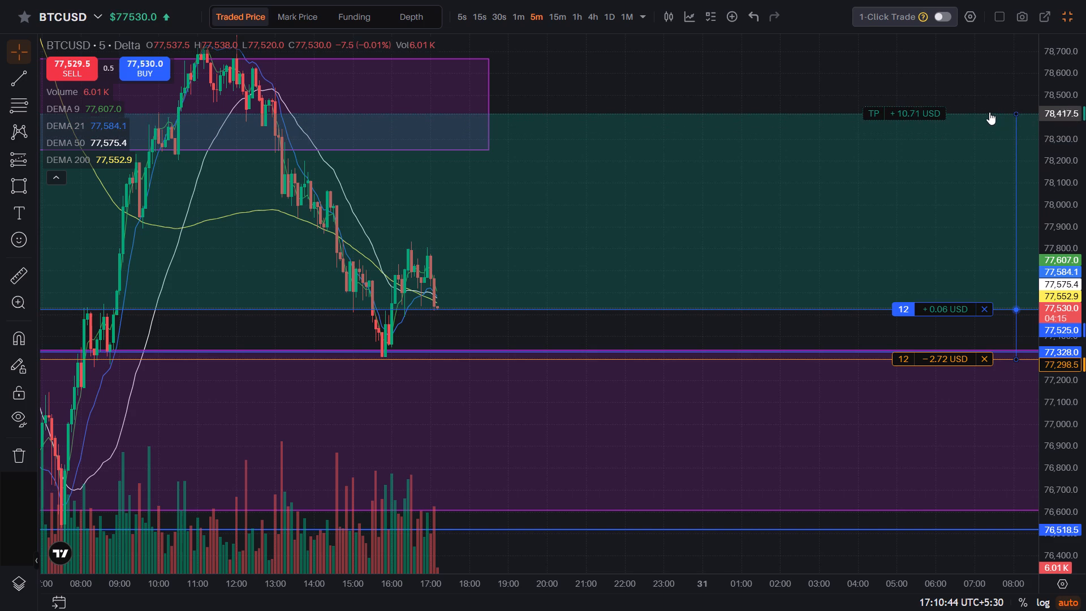
{"action": "left_click_drag", "start_coordinate": [989, 112], "coordinate": [989, 111]}
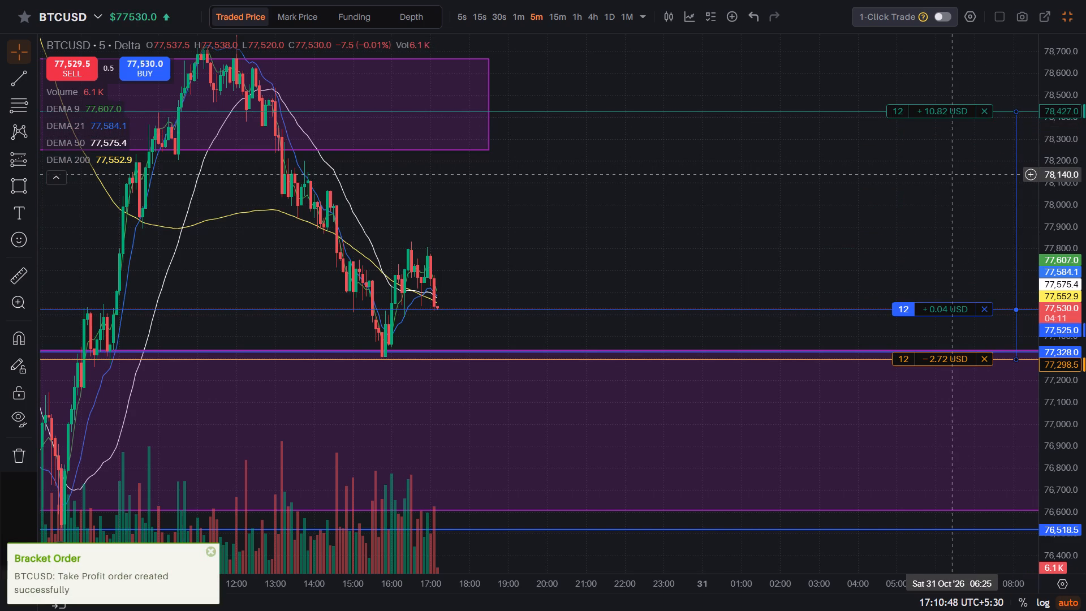
Exit the full-screen chart and close the browser window.
{"action": "scroll", "coordinate": [953, 174], "scroll_direction": "down", "scroll_amount": 1}
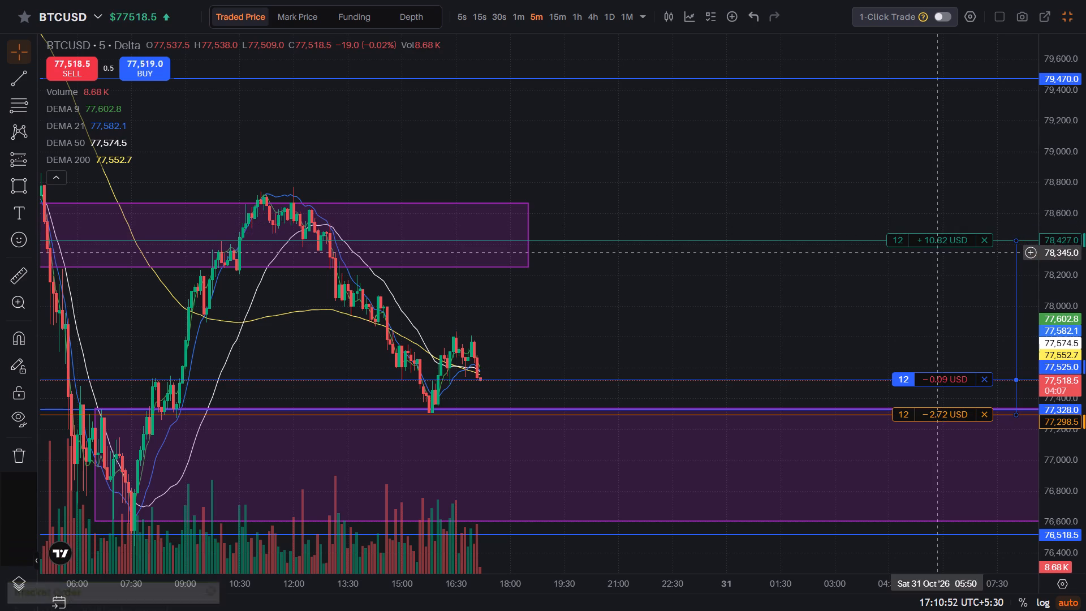
{"action": "left_click", "coordinate": [1070, 23]}
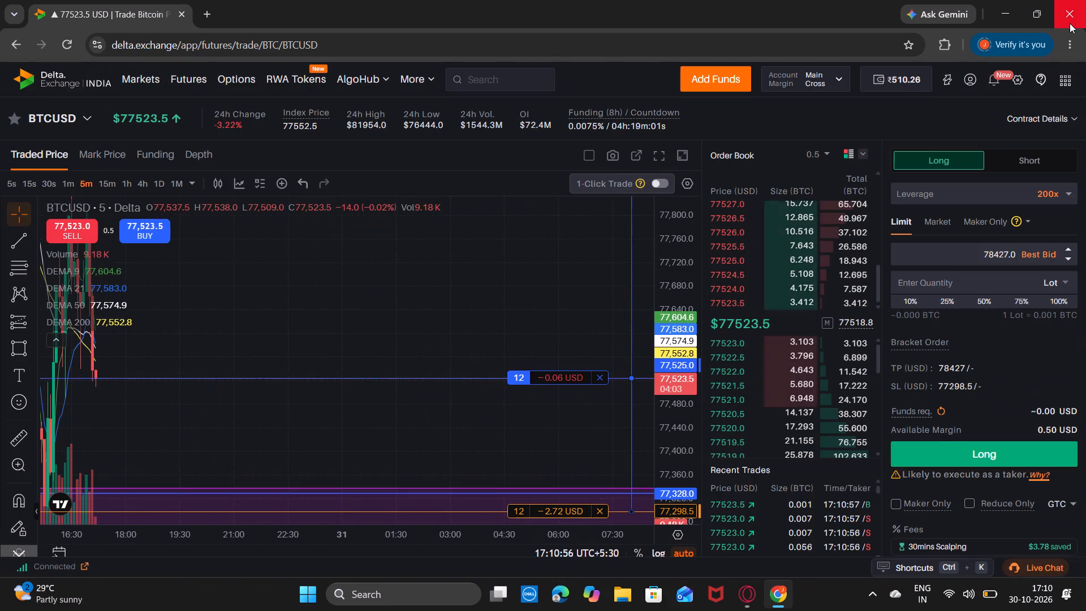
{"action": "left_click", "coordinate": [1070, 23]}
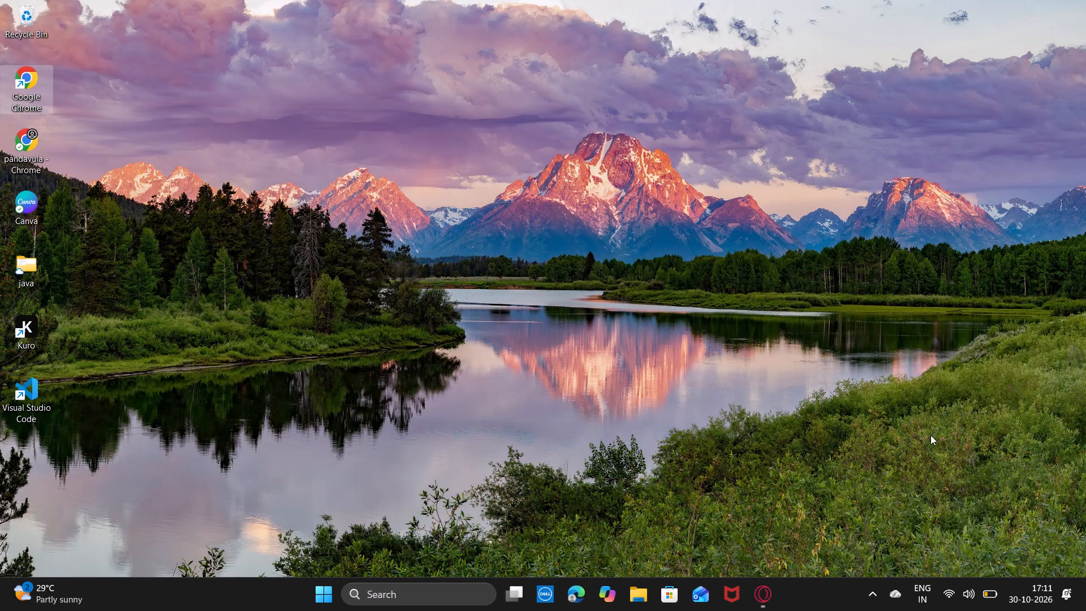
Shut down the computer from the Windows desktop.
{"action": "key", "text": "alt+F4"}
{"action": "key", "text": "Return"}
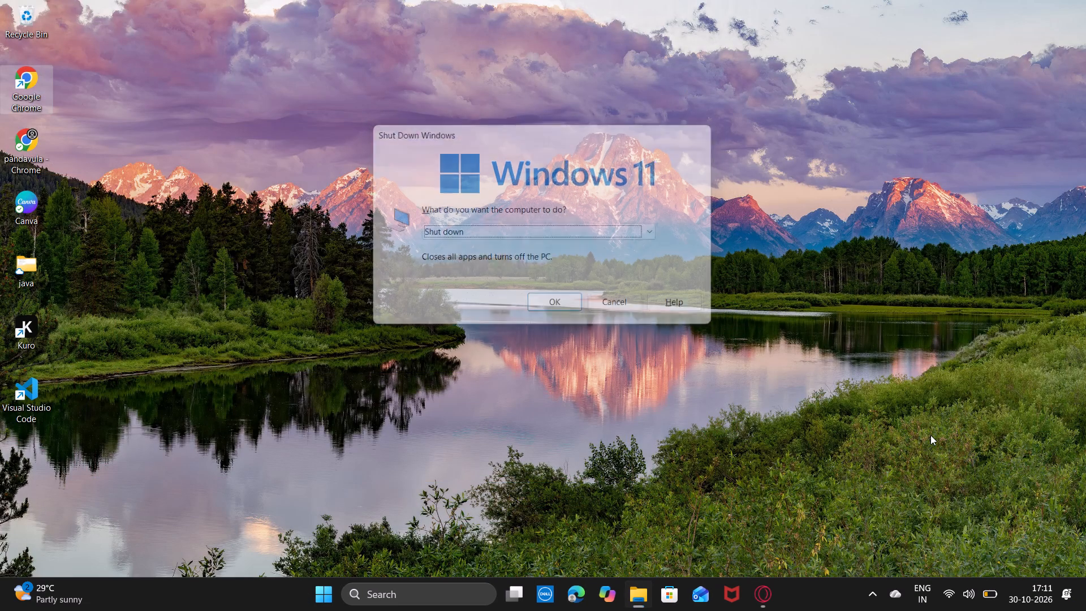